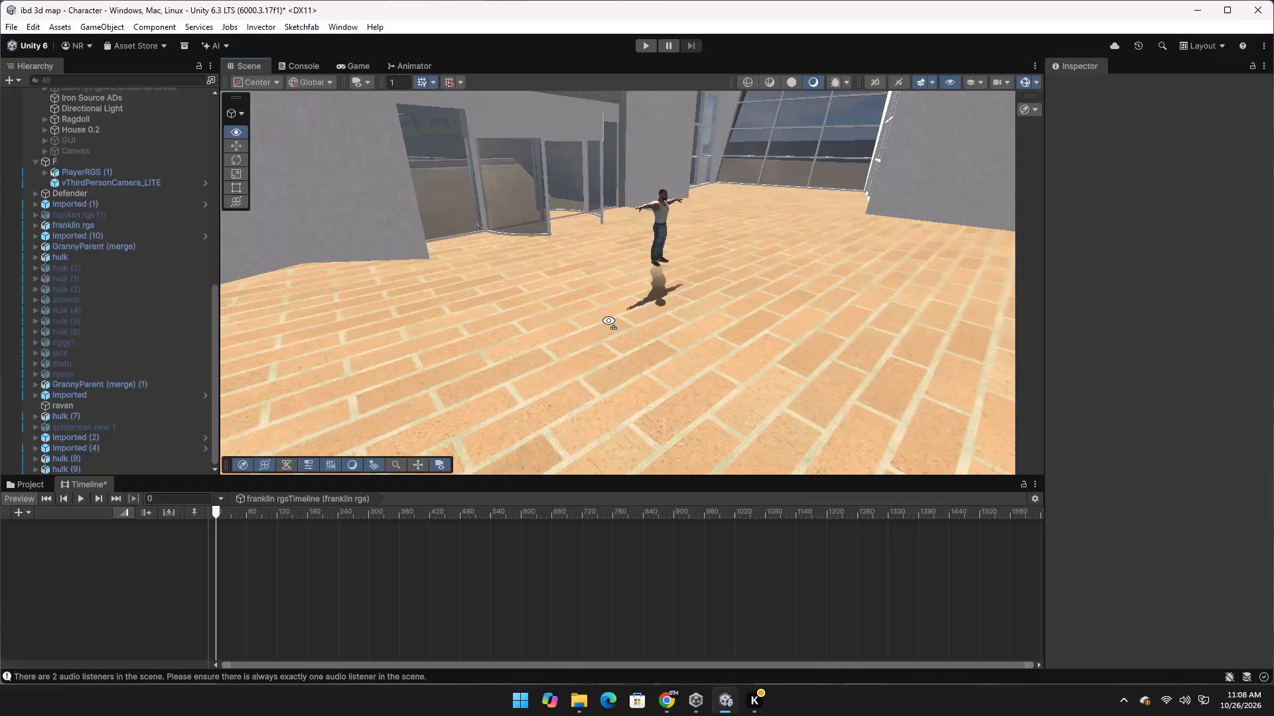
Look over the character and the large hall around it in the scene.
{"action": "key", "text": "shift+w"}
{"action": "key", "text": "shift+s"}
{"action": "key", "text": "w"}
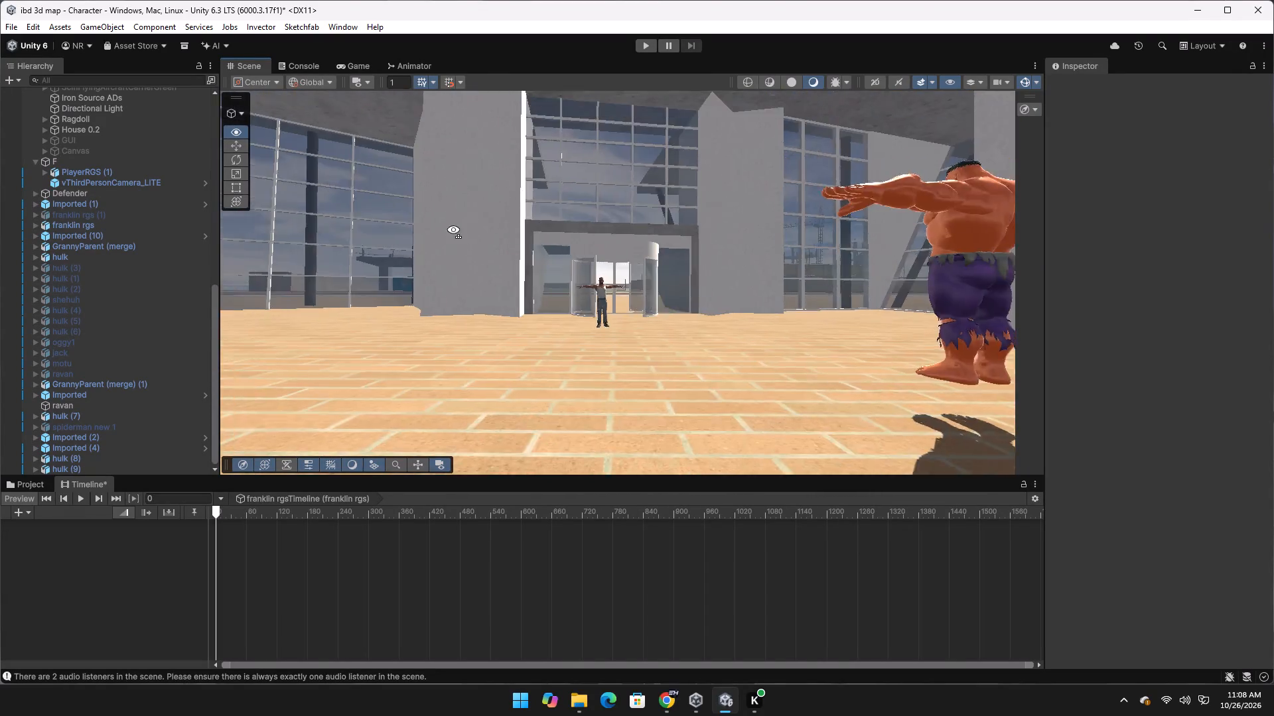
{"action": "type", "text": "WW"}
{"action": "key", "text": "shift+s"}
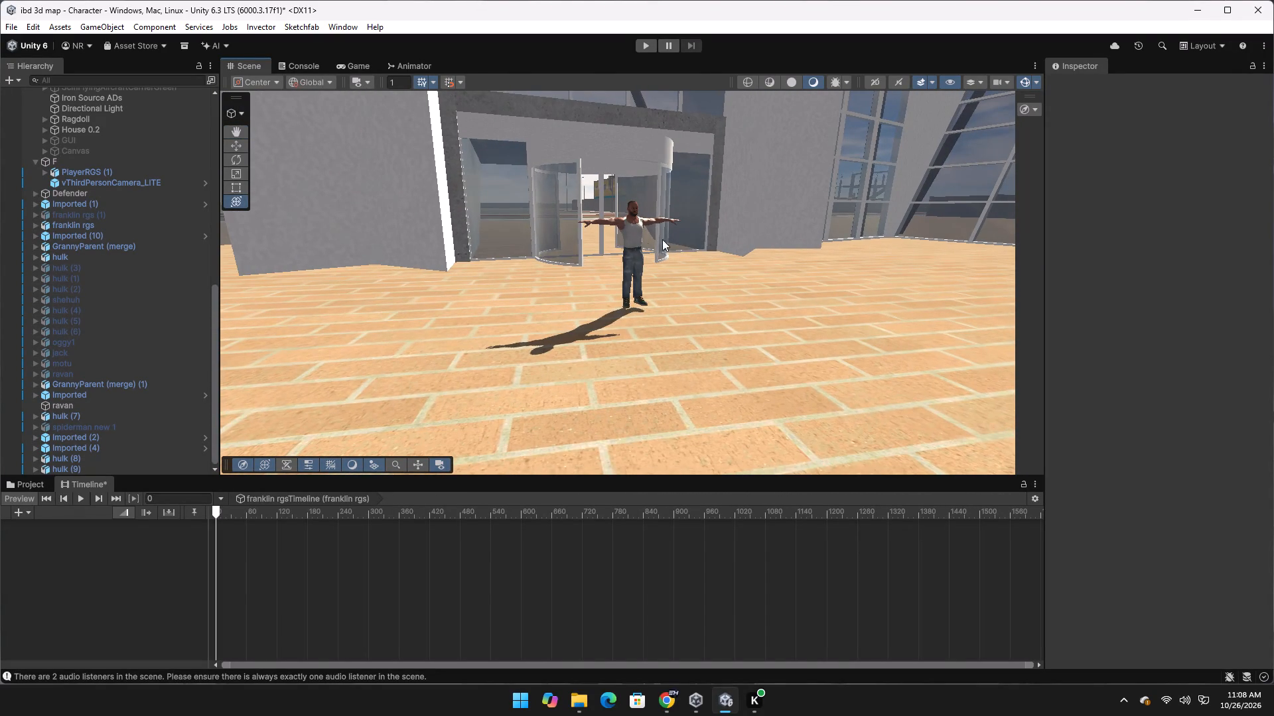
{"action": "right_click_drag", "start_coordinate": [681, 274], "coordinate": [727, 276]}
{"action": "key", "text": "a"}
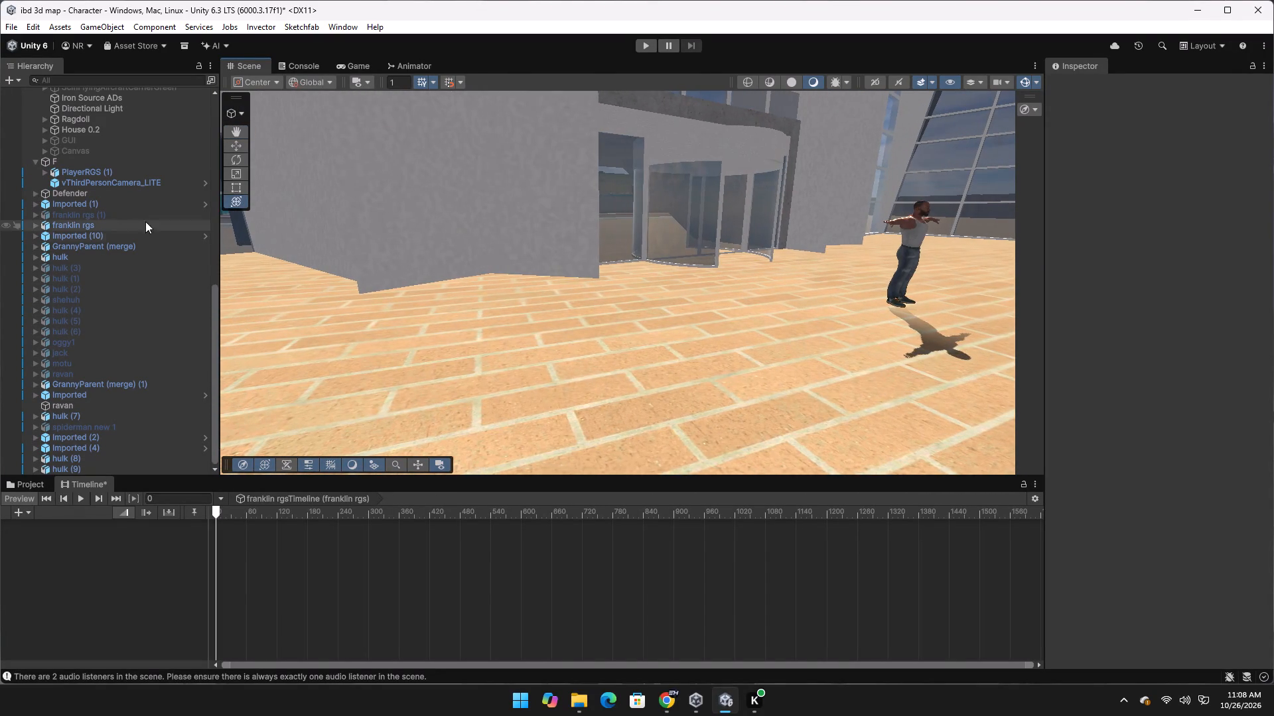
{"action": "right_click_drag", "start_coordinate": [275, 308], "coordinate": [303, 310]}
{"action": "key", "text": "s"}
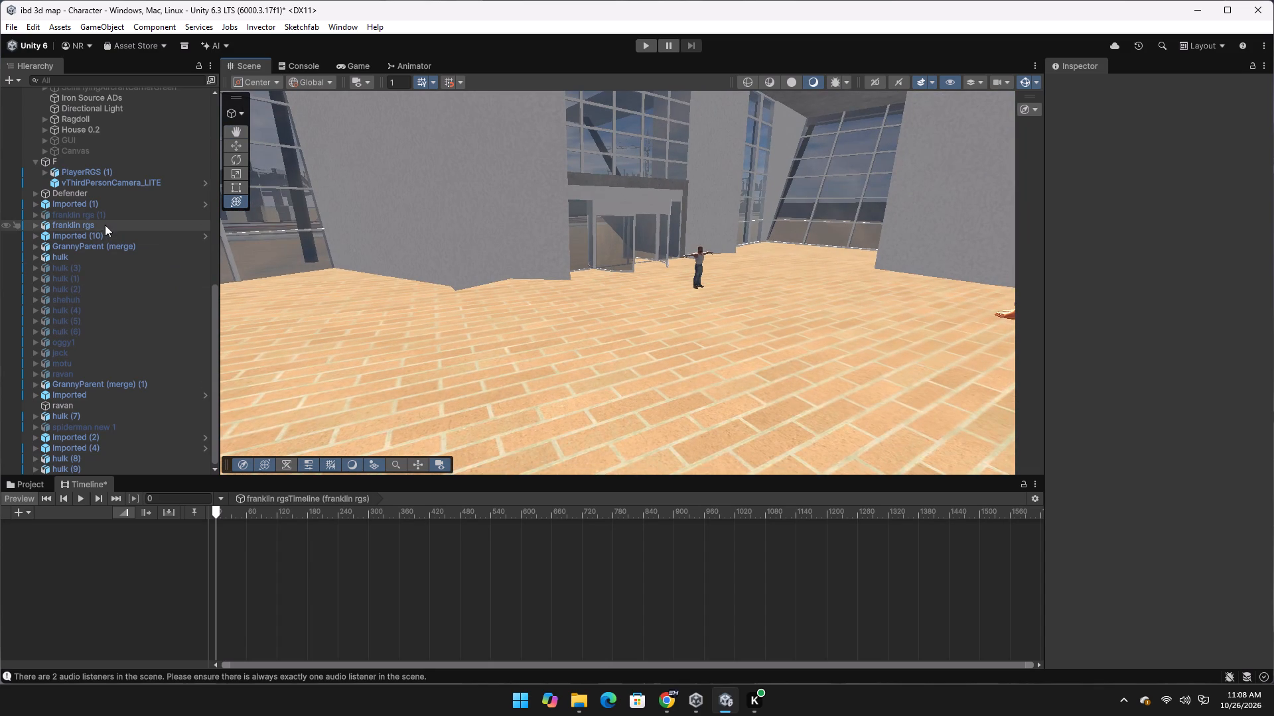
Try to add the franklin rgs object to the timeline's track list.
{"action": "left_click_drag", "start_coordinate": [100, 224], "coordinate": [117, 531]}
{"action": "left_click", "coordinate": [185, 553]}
Place the titan model from the project's titan assets folder on the brick floor of the hall.
{"action": "left_click", "coordinate": [42, 485]}
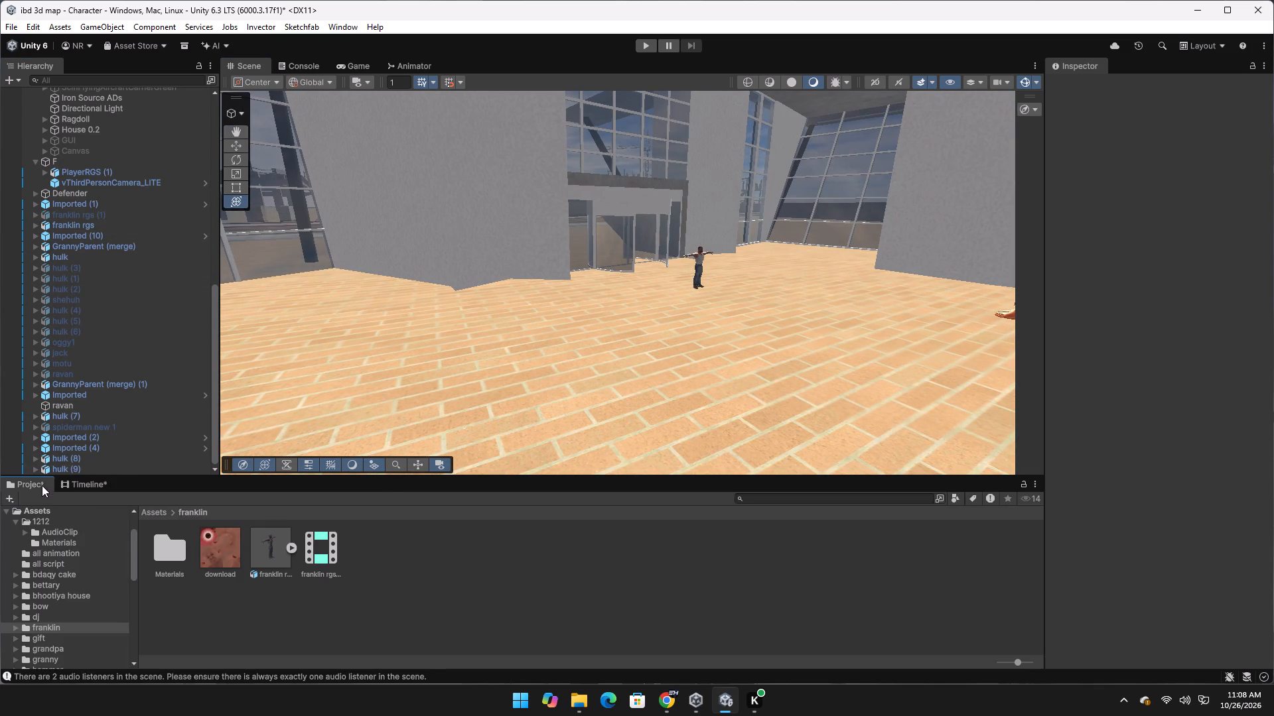
{"action": "left_click", "coordinate": [155, 510]}
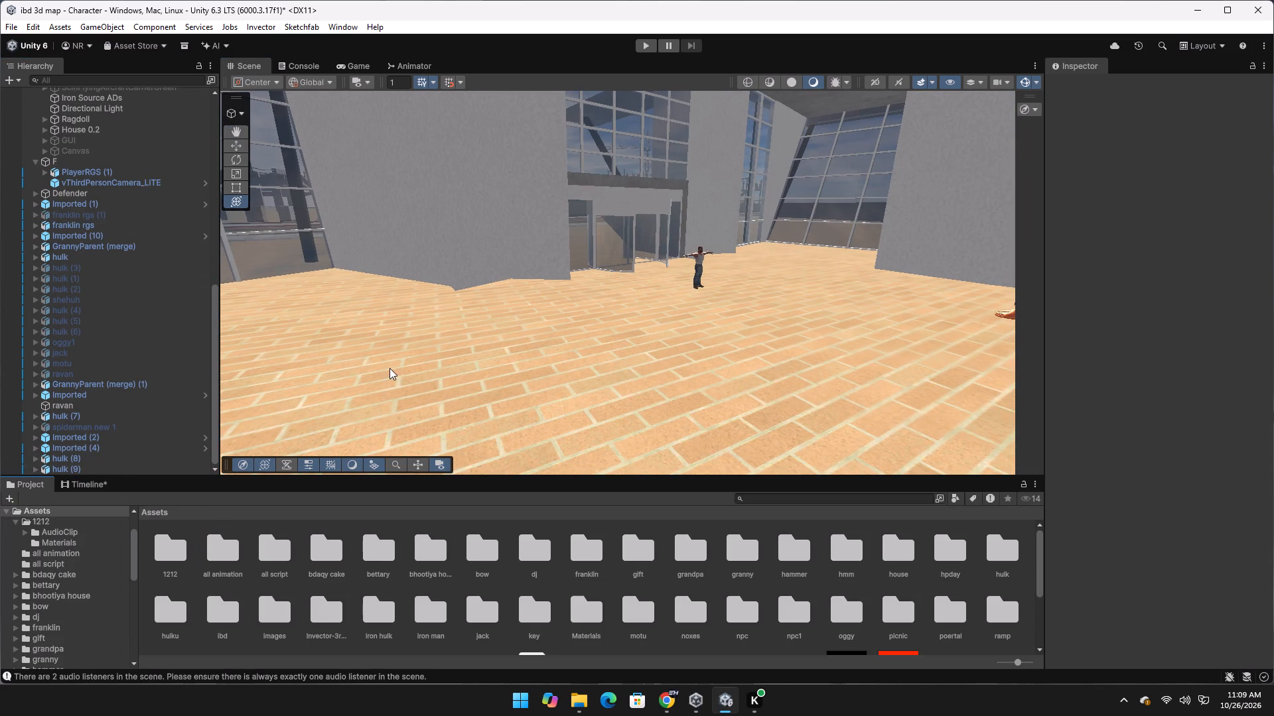
{"action": "right_click_drag", "start_coordinate": [389, 368], "coordinate": [543, 349]}
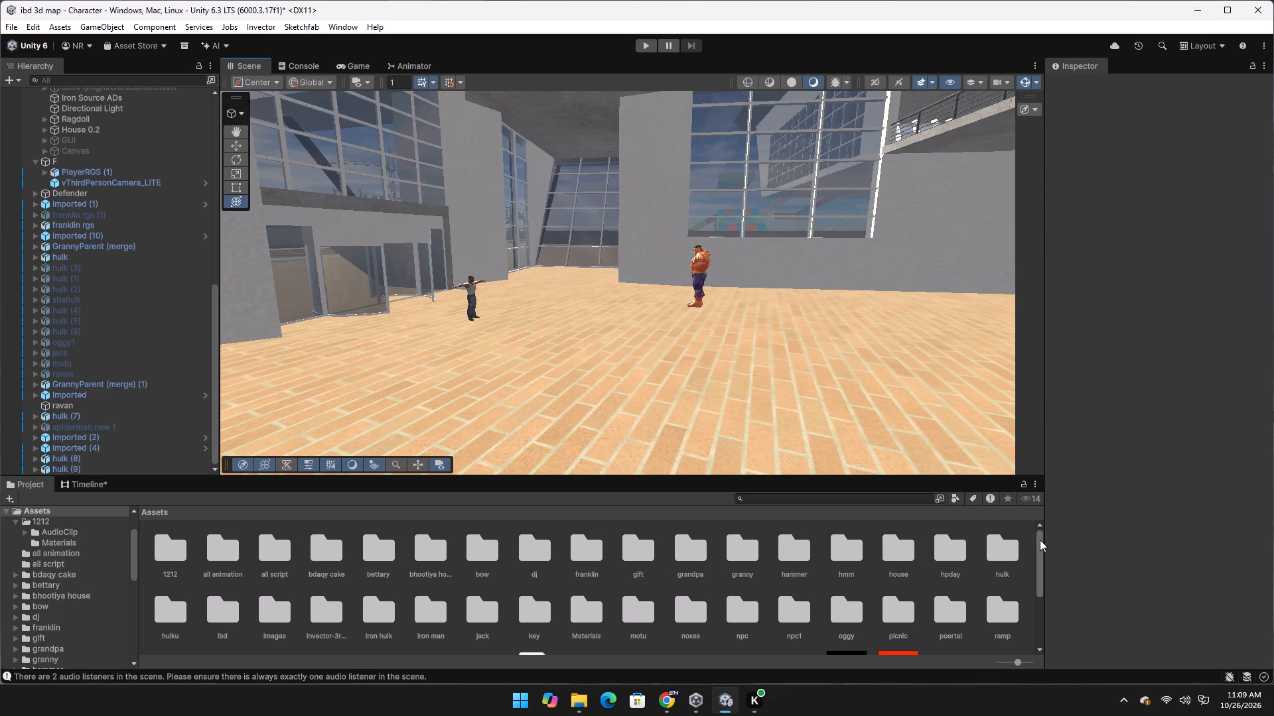
{"action": "left_click_drag", "start_coordinate": [1038, 541], "coordinate": [1036, 551]}
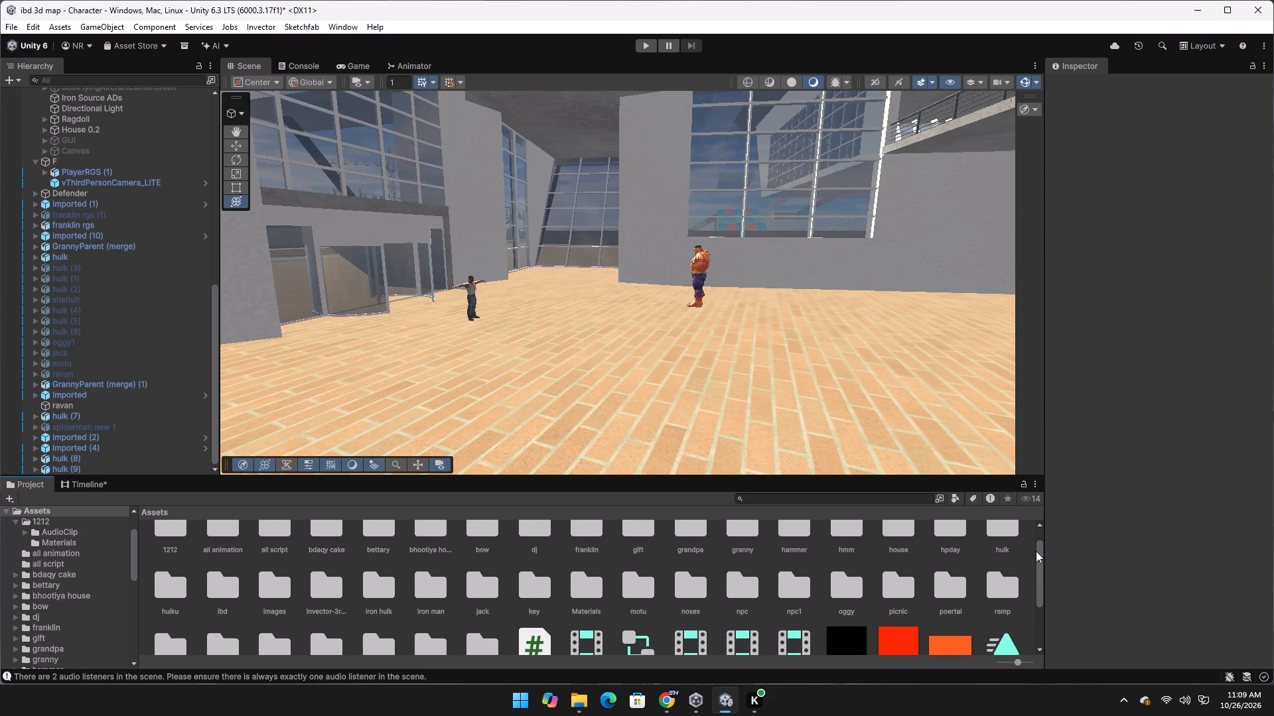
{"action": "left_click_drag", "start_coordinate": [1036, 551], "coordinate": [1036, 558]}
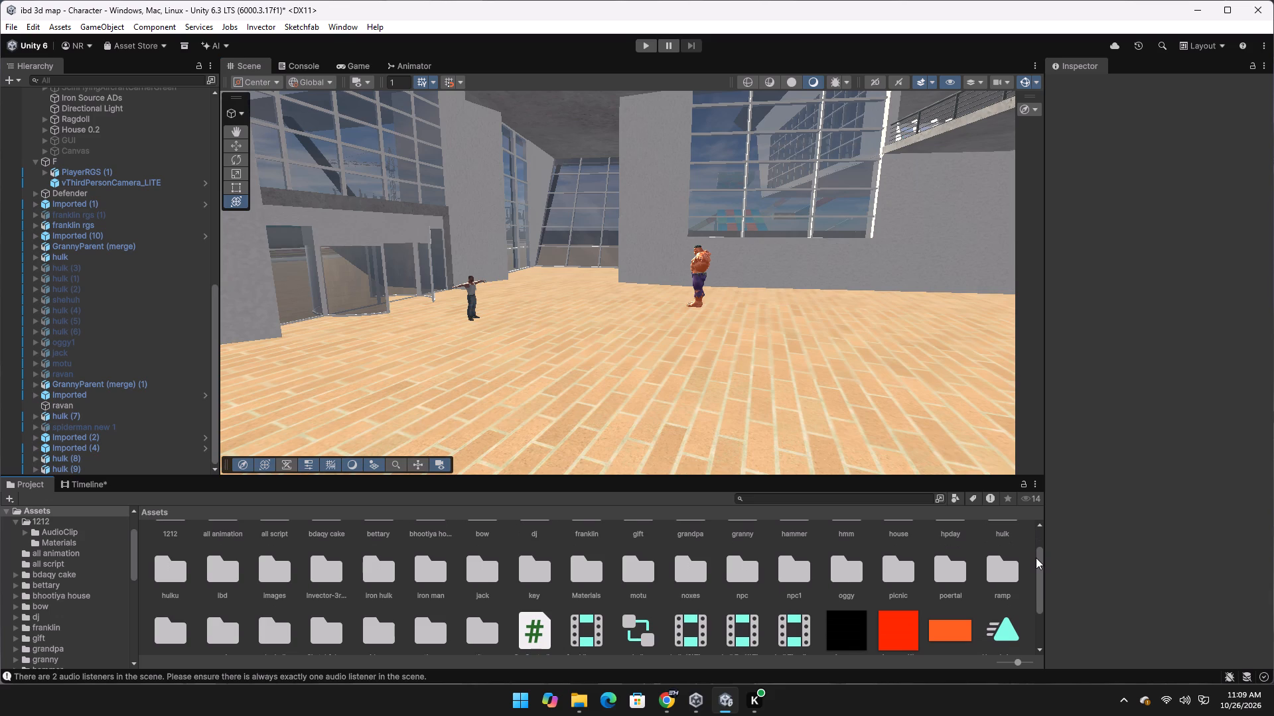
{"action": "left_click_drag", "start_coordinate": [1036, 558], "coordinate": [1036, 589]}
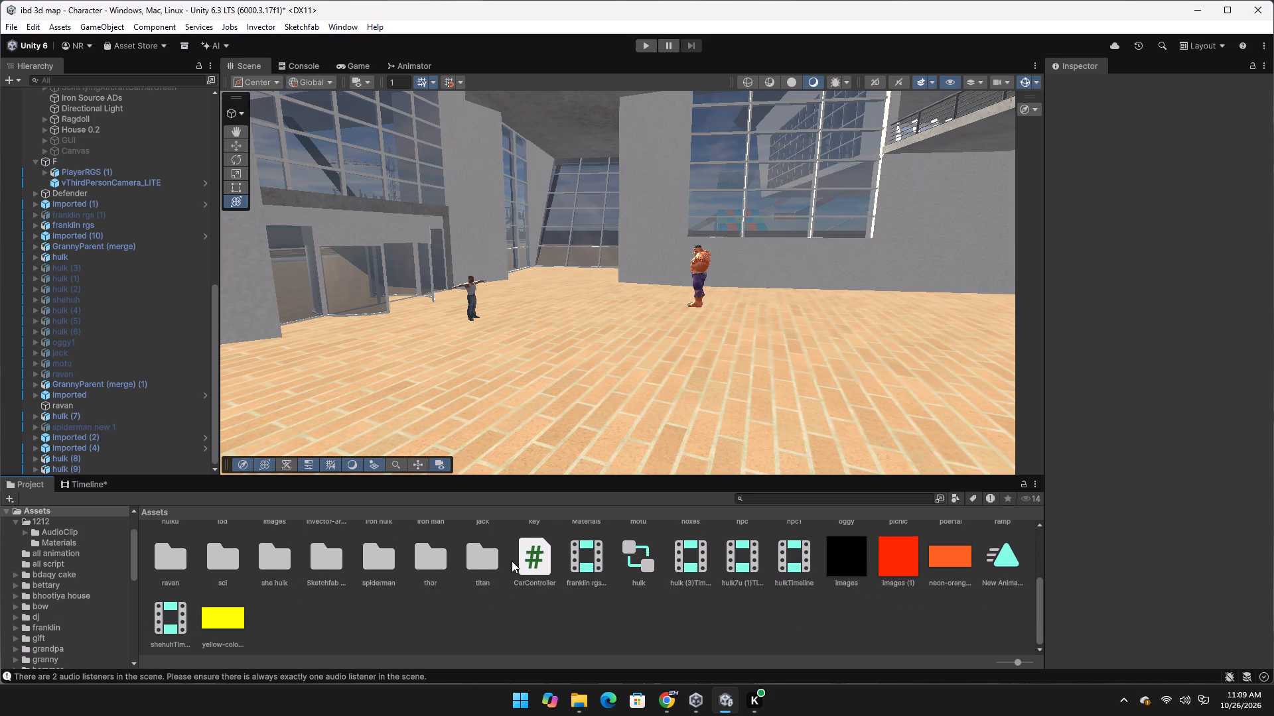
{"action": "double_click", "coordinate": [488, 556]}
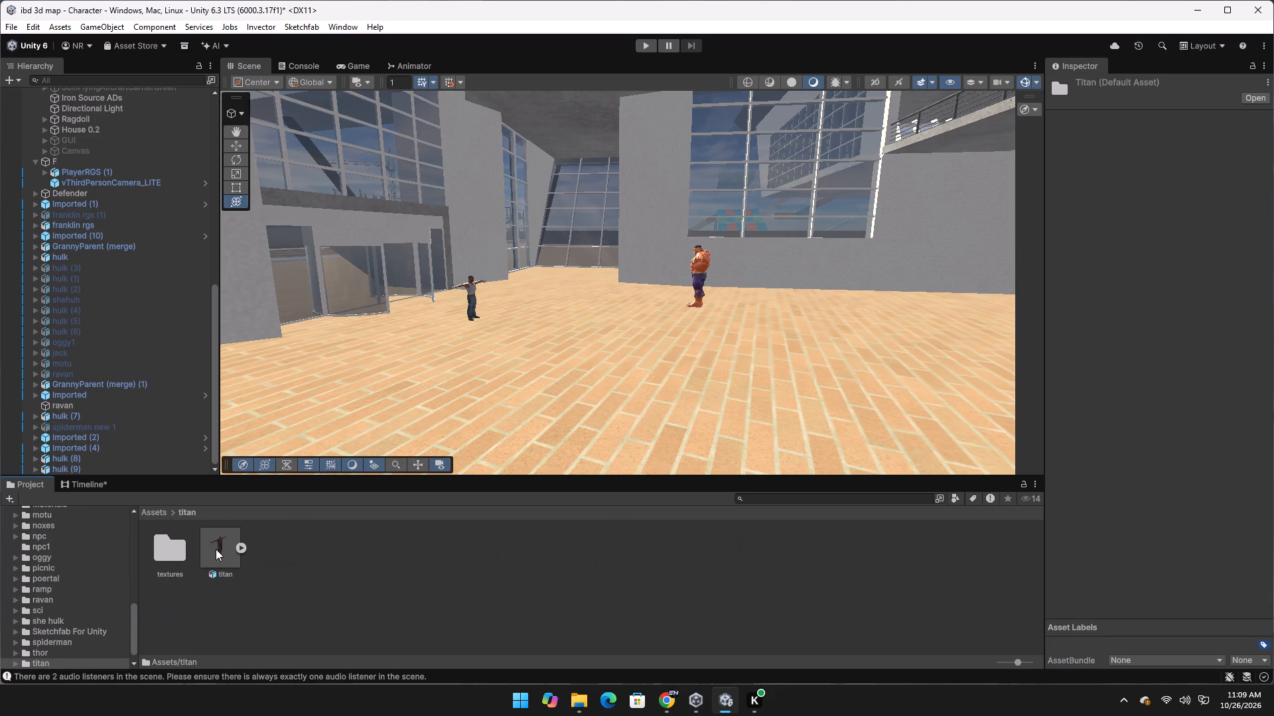
{"action": "left_click_drag", "start_coordinate": [216, 549], "coordinate": [633, 347]}
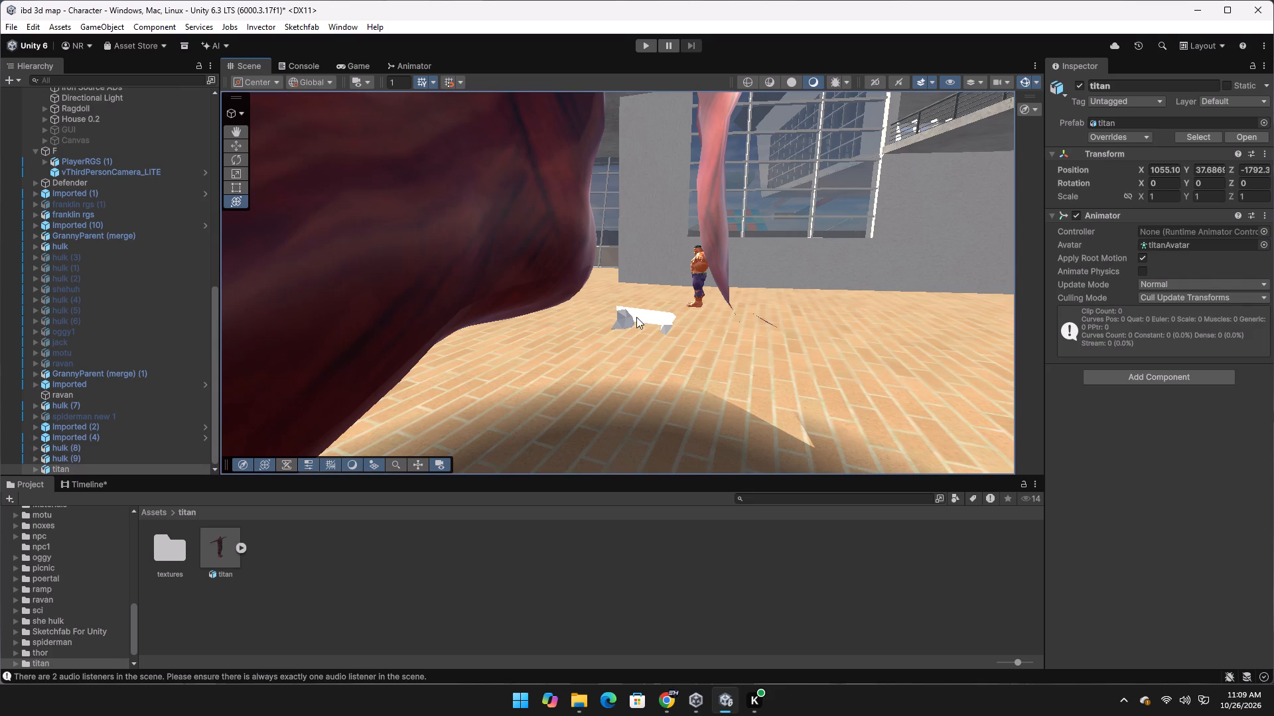
Scale the titan's Object_6 mesh down uniformly to about 84.
{"action": "left_click", "coordinate": [455, 226]}
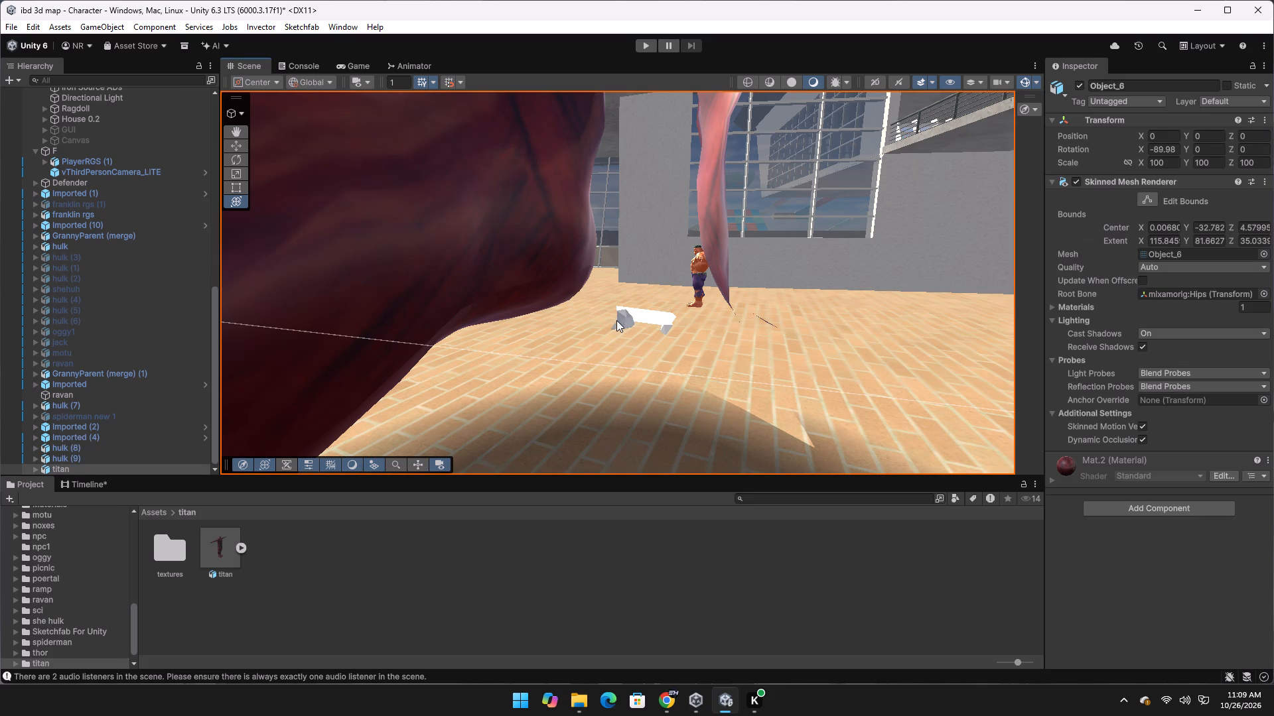
{"action": "right_click_drag", "start_coordinate": [616, 322], "coordinate": [582, 312]}
{"action": "right_click_drag", "start_coordinate": [582, 312], "coordinate": [579, 292]}
{"action": "key", "text": "shift+s"}
{"action": "key", "text": "shift+s"}
{"action": "key", "text": "shift+s"}
{"action": "key", "text": "shift+s"}
{"action": "key", "text": "shift+s"}
{"action": "key", "text": "shift+s"}
{"action": "key", "text": "shift+s"}
{"action": "key", "text": "shift+s"}
{"action": "key", "text": "shift+s"}
{"action": "key", "text": "shift+s"}
{"action": "key", "text": "shift+s"}
{"action": "key", "text": "shift+s"}
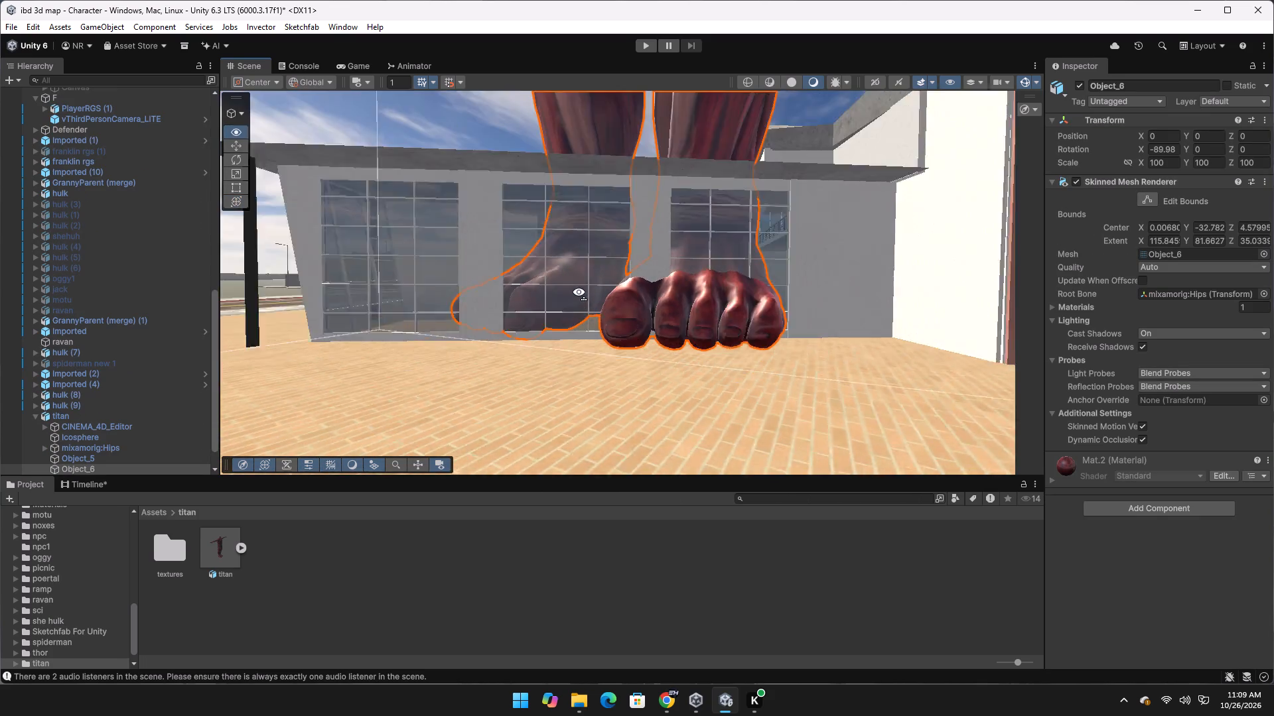
{"action": "right_click_drag", "start_coordinate": [579, 292], "coordinate": [582, 172]}
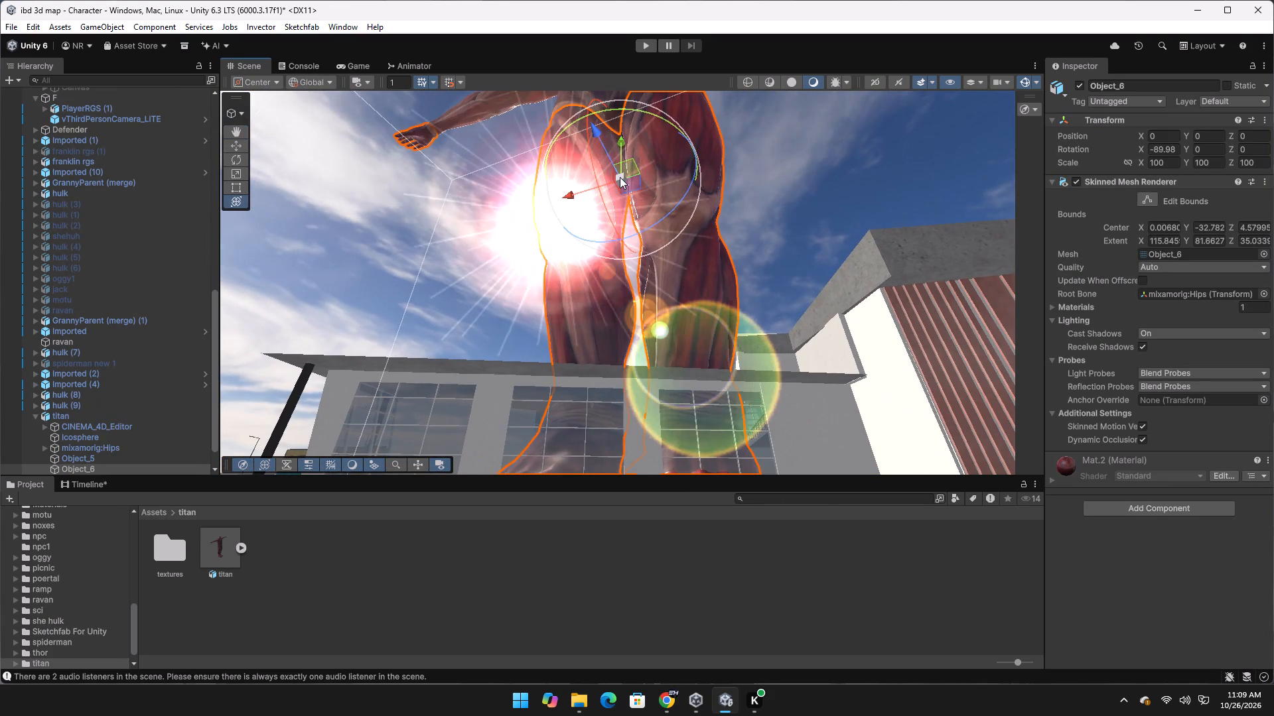
{"action": "left_click_drag", "start_coordinate": [620, 177], "coordinate": [620, 189]}
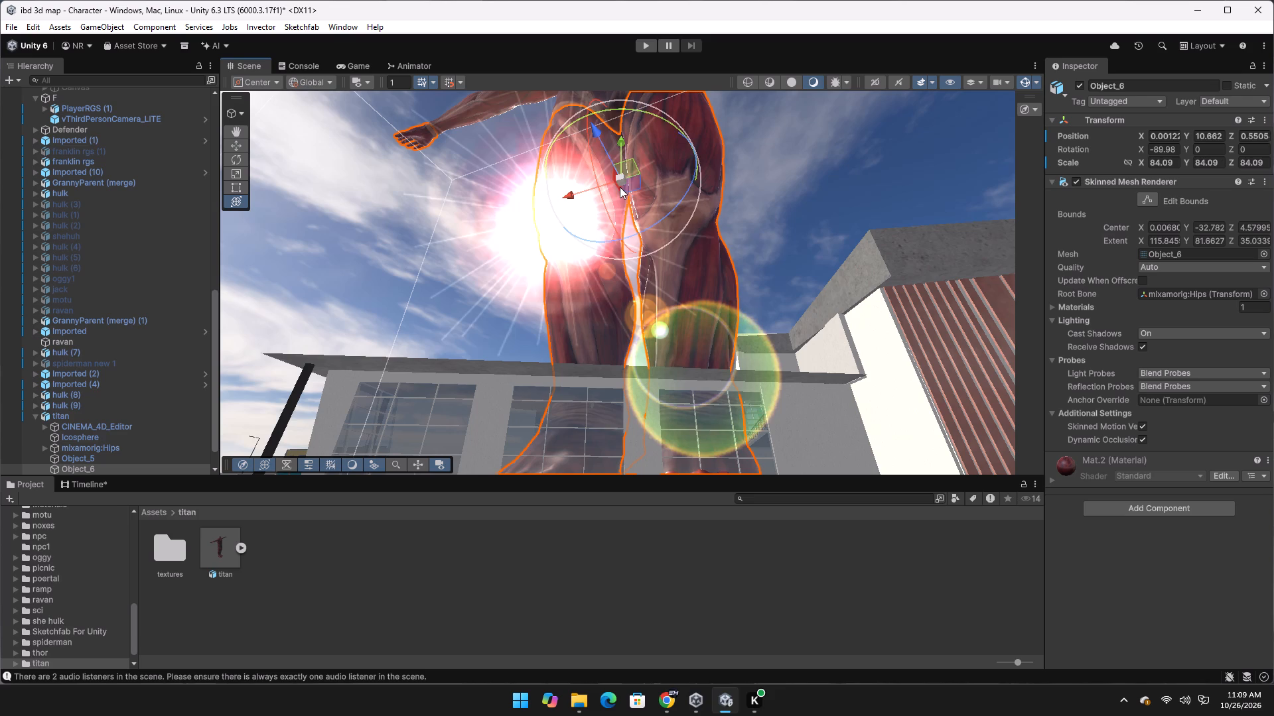
Scale the whole titan model down uniformly to about 0.037.
{"action": "left_click", "coordinate": [715, 593]}
{"action": "left_click", "coordinate": [657, 223]}
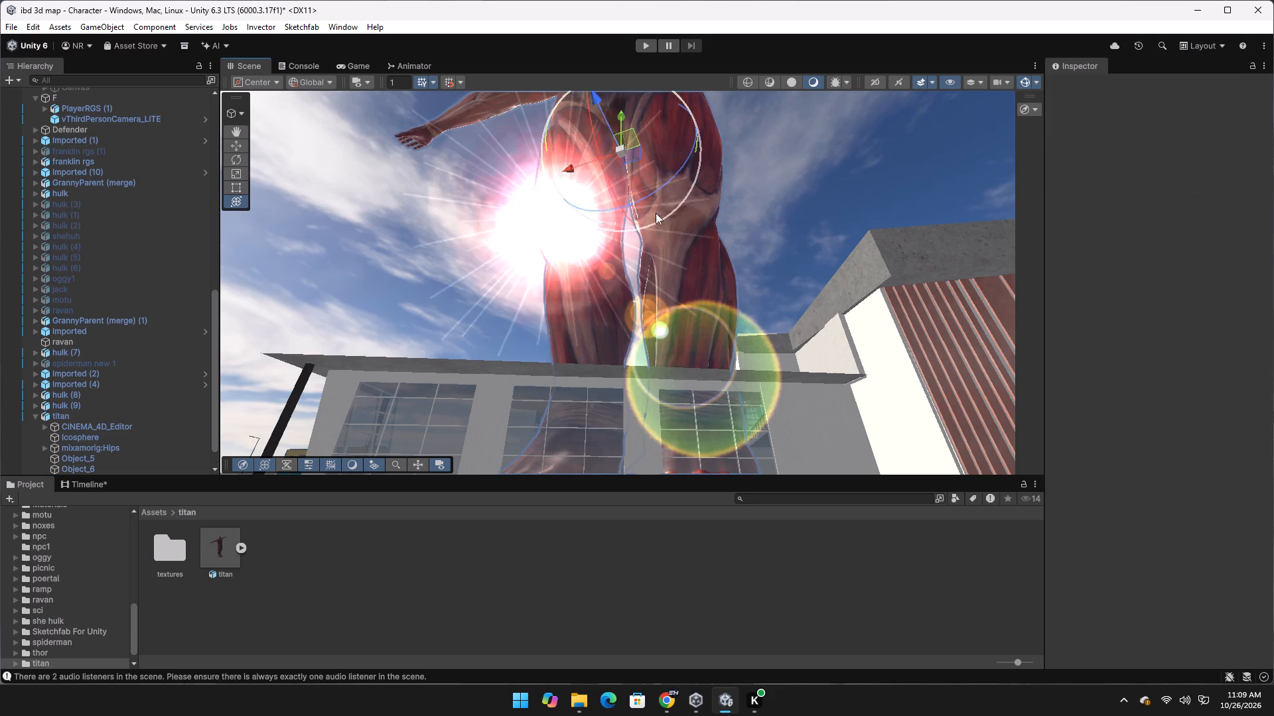
{"action": "left_click_drag", "start_coordinate": [620, 150], "coordinate": [614, 178]}
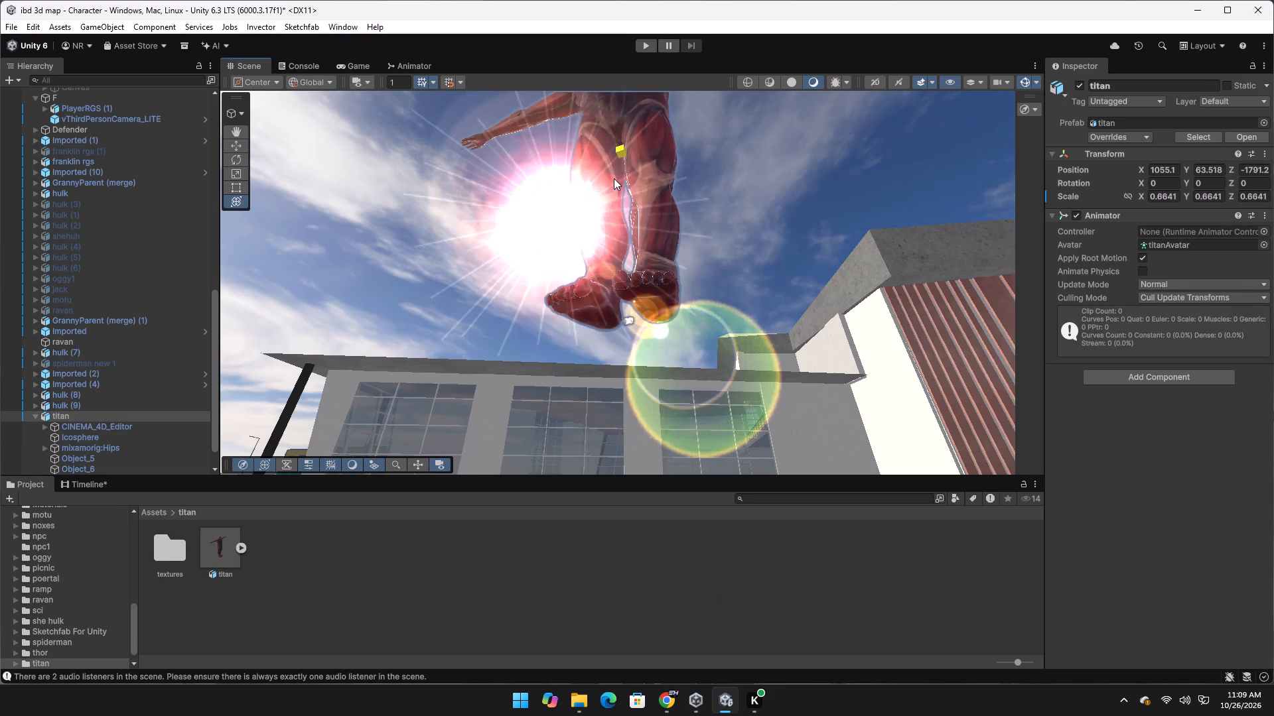
{"action": "left_click_drag", "start_coordinate": [614, 178], "coordinate": [607, 209]}
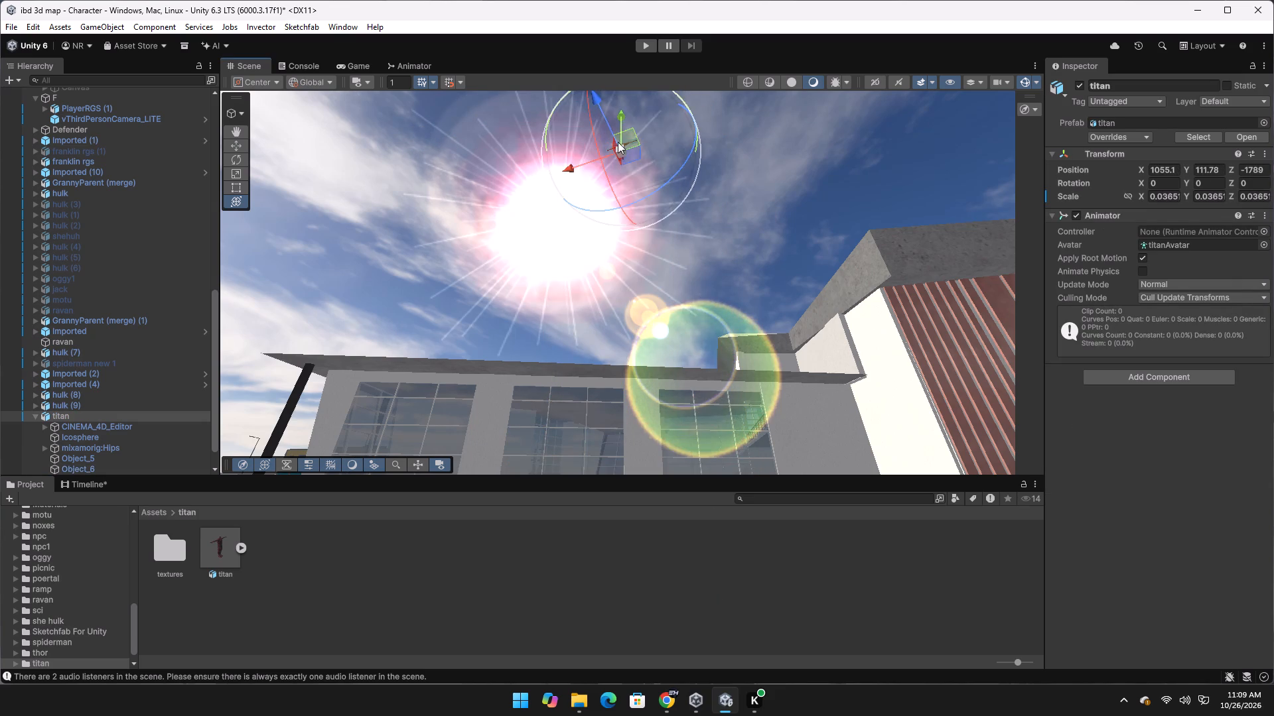
Lower the titan from the sky to a height of about Y 40.5.
{"action": "left_click_drag", "start_coordinate": [622, 115], "coordinate": [626, 423]}
Scale the titan down uniformly to about 0.0104, closer to the size of the other characters.
{"action": "right_click_drag", "start_coordinate": [673, 273], "coordinate": [665, 446]}
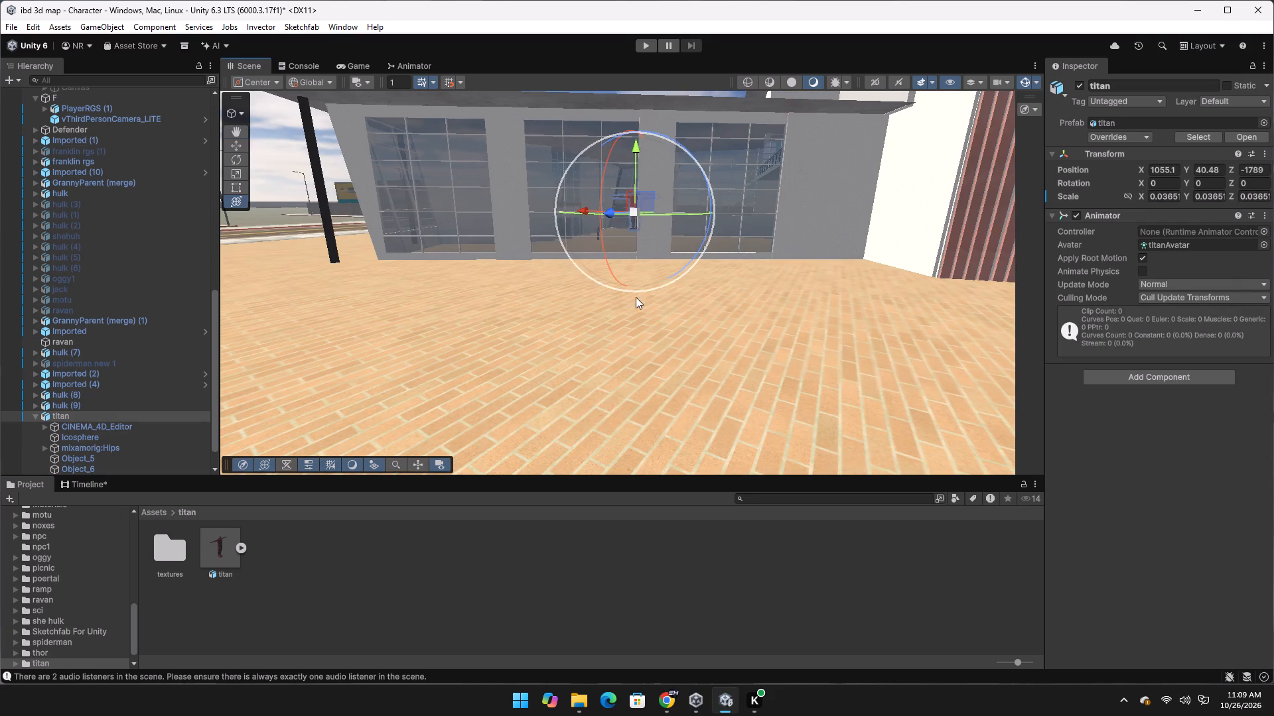
{"action": "right_click_drag", "start_coordinate": [717, 369], "coordinate": [720, 337]}
{"action": "key", "text": "w"}
{"action": "key", "text": "s"}
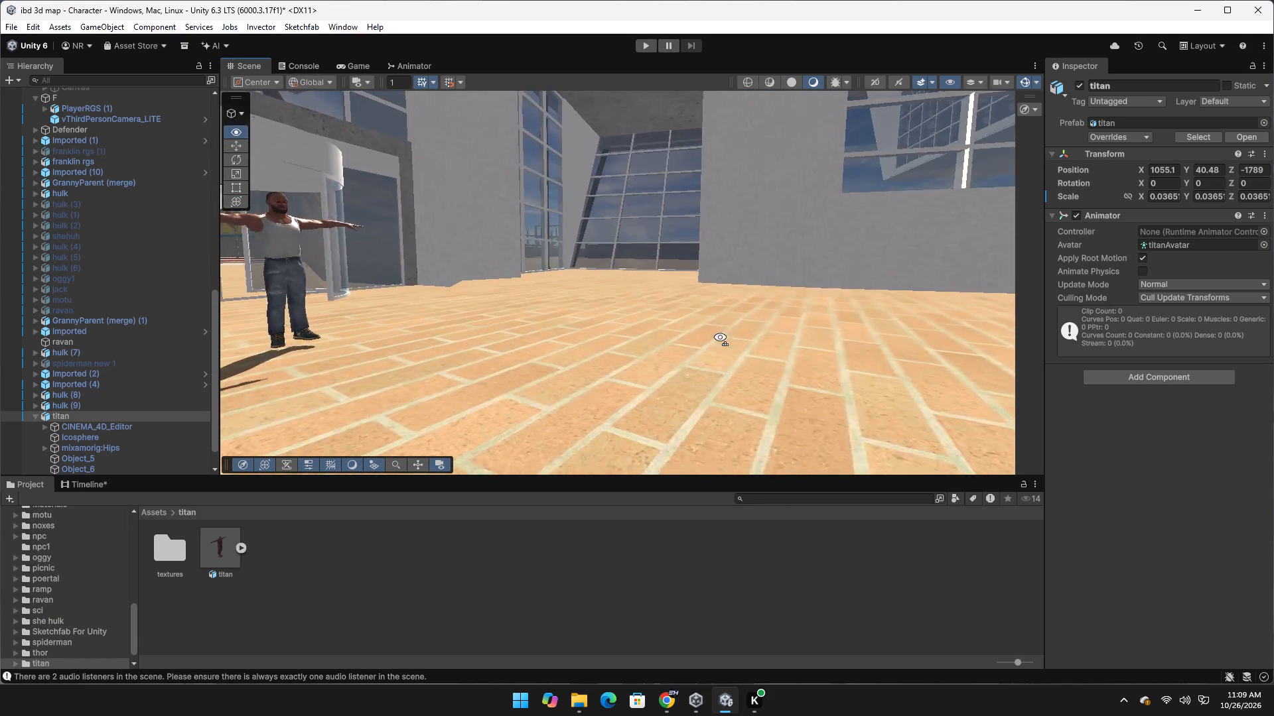
{"action": "right_click_drag", "start_coordinate": [720, 337], "coordinate": [620, 352]}
{"action": "key", "text": "s"}
{"action": "key", "text": "shift+d"}
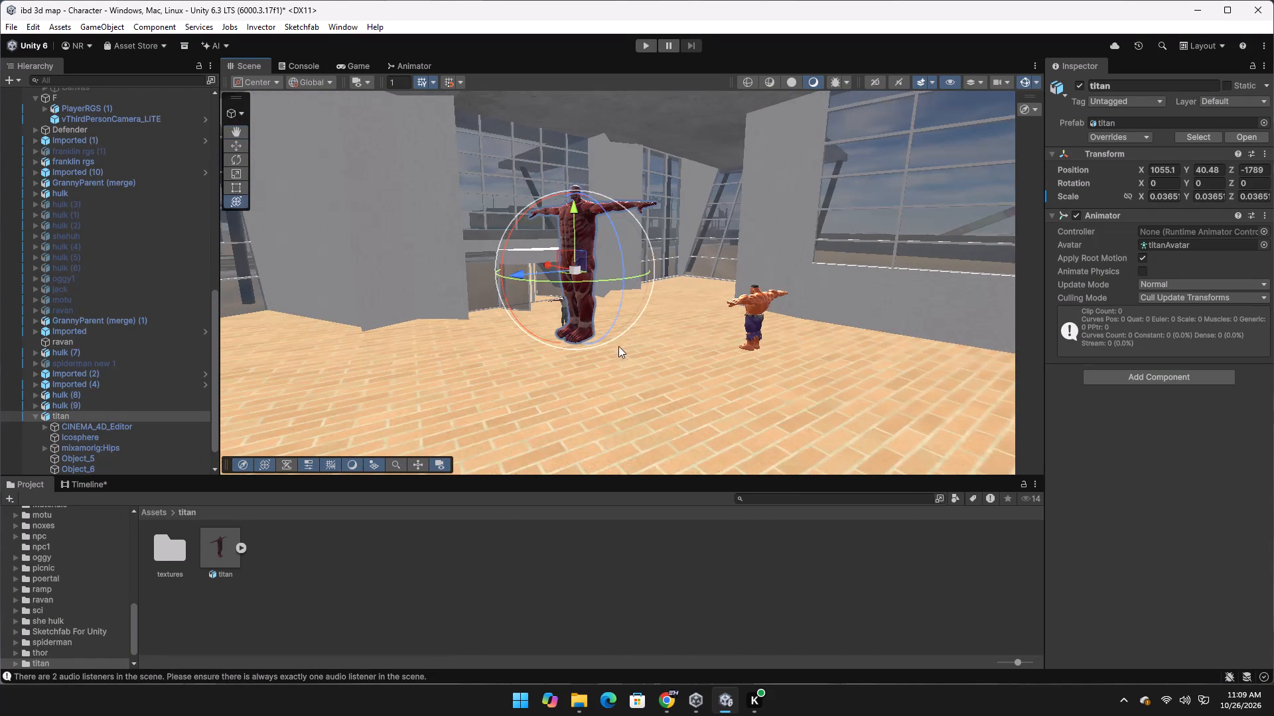
{"action": "left_click_drag", "start_coordinate": [574, 268], "coordinate": [567, 310]}
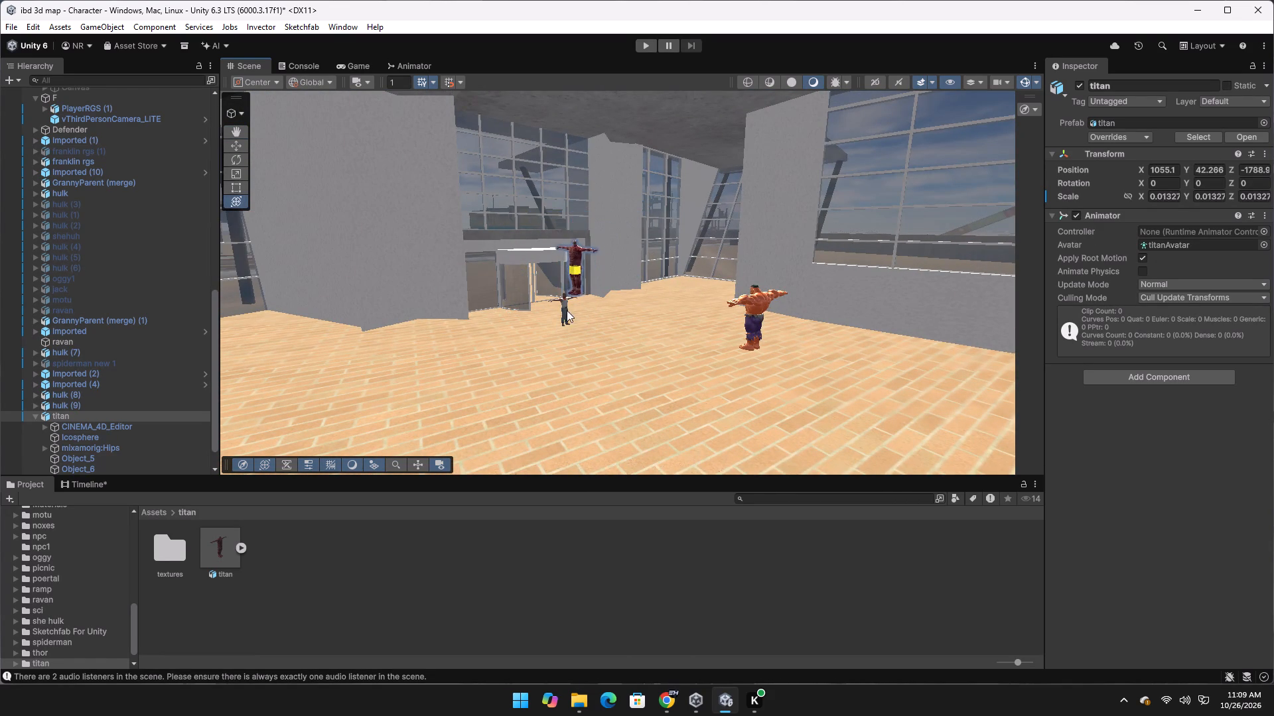
{"action": "left_click_drag", "start_coordinate": [567, 310], "coordinate": [569, 318]}
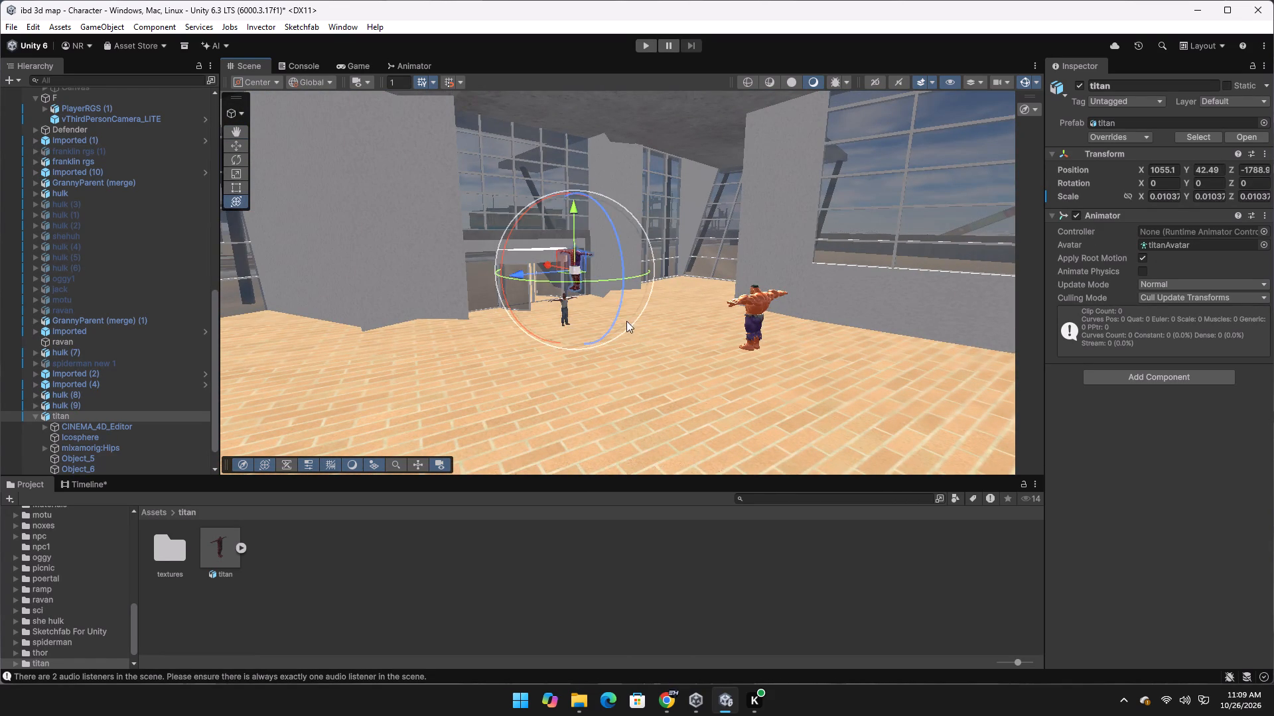
Rotate the titan around its vertical axis to about 89 degrees.
{"action": "key", "text": "a"}
{"action": "right_click_drag", "start_coordinate": [684, 329], "coordinate": [735, 329]}
{"action": "key", "text": "a"}
{"action": "right_click_drag", "start_coordinate": [513, 349], "coordinate": [575, 355], "text": "shift"}
{"action": "right_click_drag", "start_coordinate": [607, 363], "coordinate": [635, 339]}
{"action": "key", "text": "a"}
{"action": "key", "text": "shift+w"}
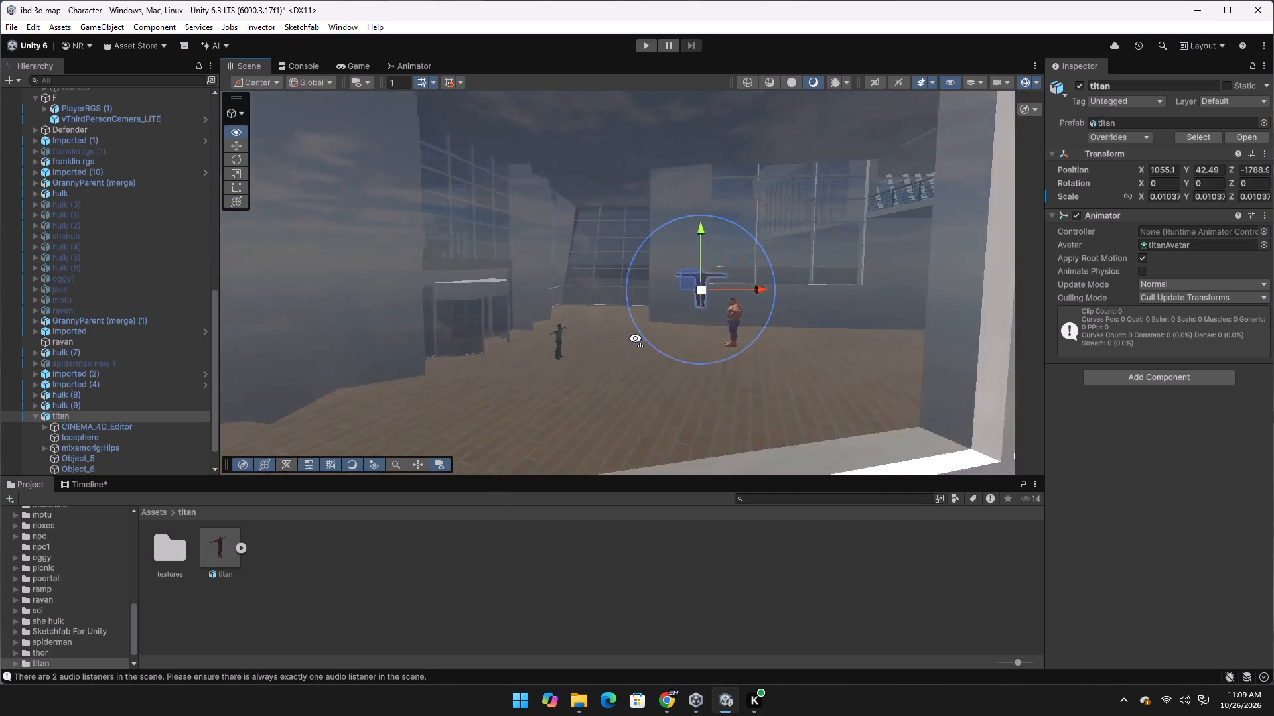
{"action": "right_click_drag", "start_coordinate": [635, 339], "coordinate": [670, 337]}
{"action": "left_click_drag", "start_coordinate": [727, 304], "coordinate": [541, 329]}
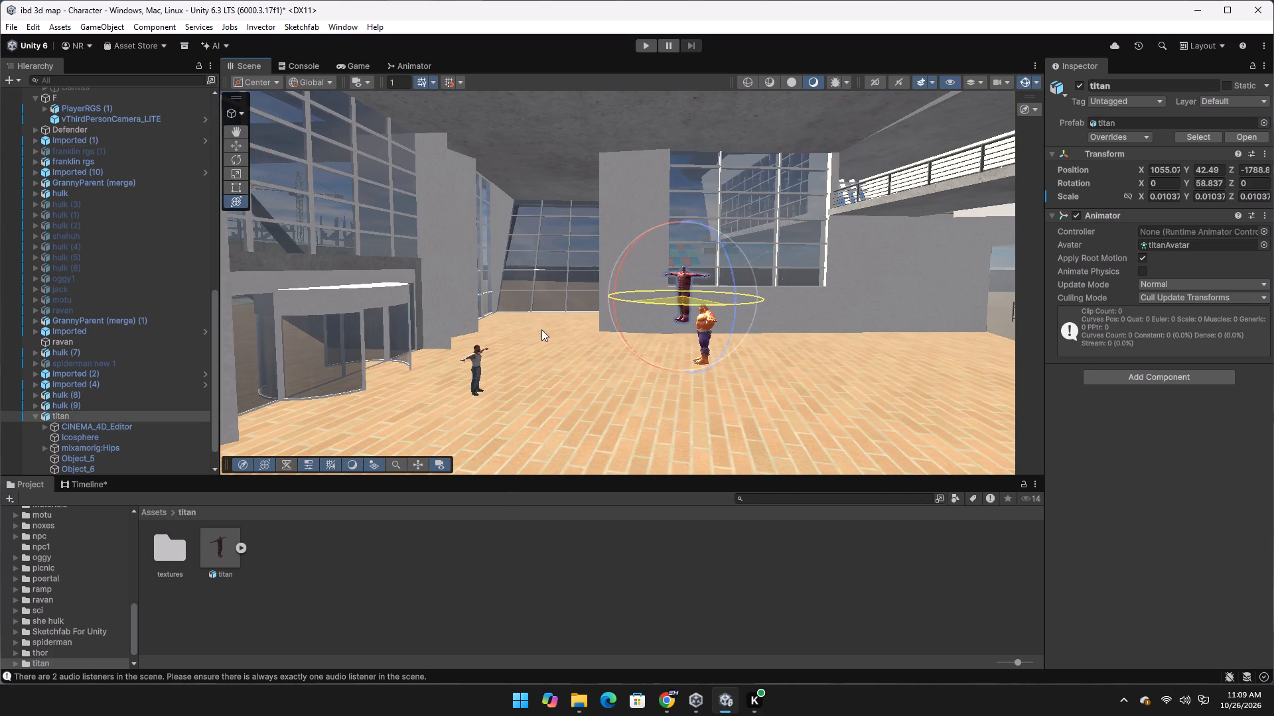
{"action": "left_click_drag", "start_coordinate": [541, 329], "coordinate": [492, 335]}
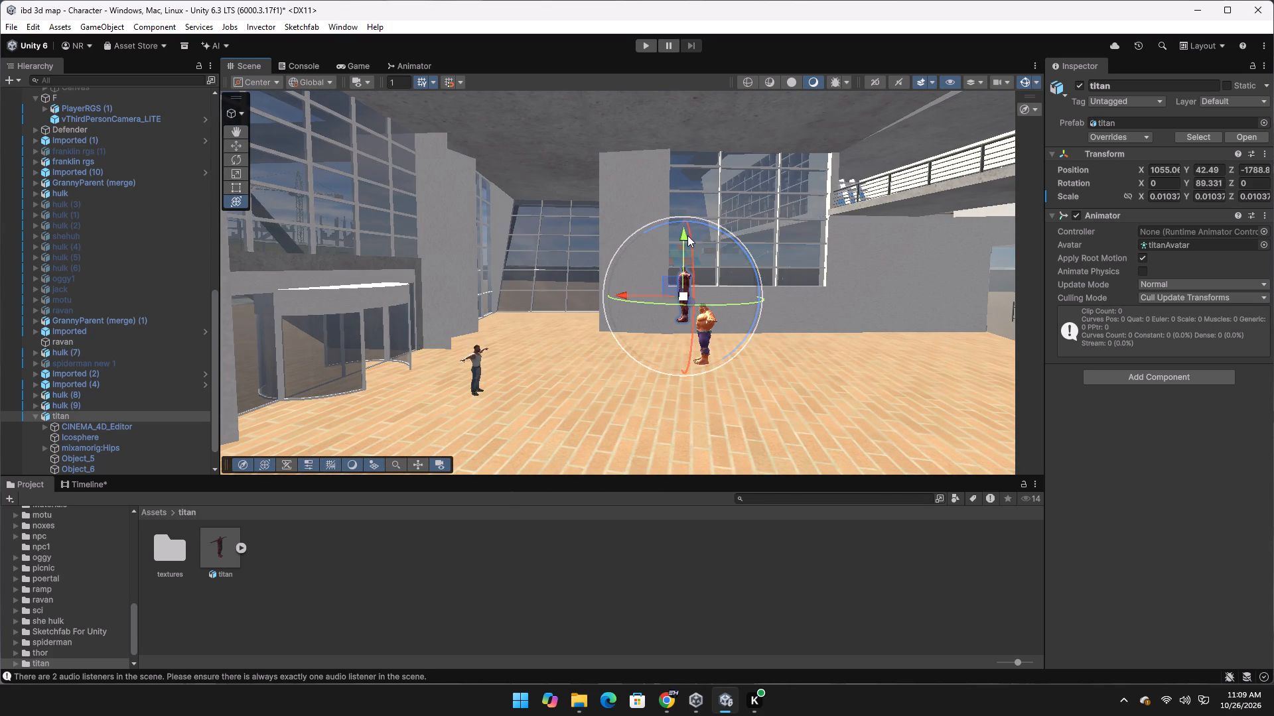
Reposition the titan nearer the floor, at about Y 39.8 and Z -1790.2.
{"action": "left_click_drag", "start_coordinate": [684, 236], "coordinate": [670, 367]}
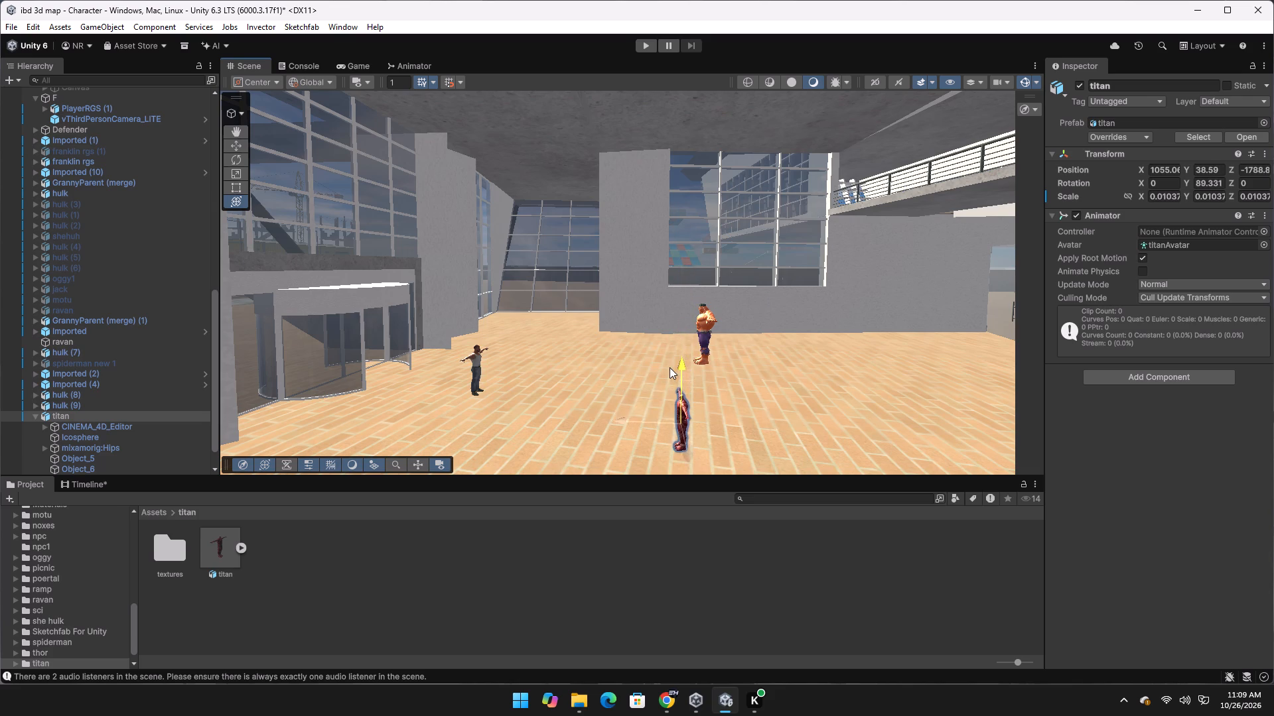
{"action": "left_click_drag", "start_coordinate": [670, 367], "coordinate": [669, 321]}
{"action": "left_click_drag", "start_coordinate": [687, 405], "coordinate": [681, 390]}
Scale the titan up uniformly to about 0.013.
{"action": "right_click_drag", "start_coordinate": [793, 381], "coordinate": [857, 421]}
{"action": "key", "text": "shift+w"}
{"action": "key", "text": "s"}
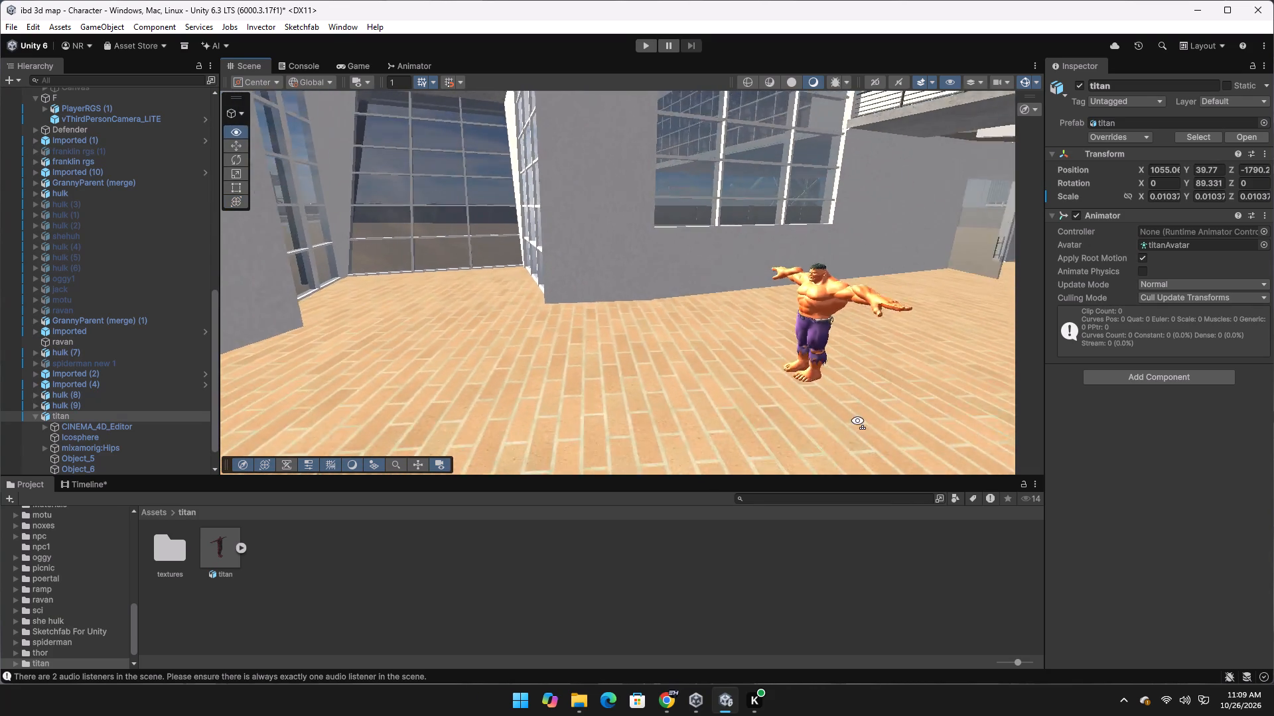
{"action": "right_click_drag", "start_coordinate": [857, 421], "coordinate": [859, 422]}
{"action": "right_click_drag", "start_coordinate": [590, 325], "coordinate": [795, 355]}
{"action": "key", "text": "s"}
{"action": "key", "text": "shift+a"}
{"action": "key", "text": "w"}
{"action": "right_click_drag", "start_coordinate": [604, 367], "coordinate": [675, 367]}
{"action": "key", "text": "shift+a"}
{"action": "left_click_drag", "start_coordinate": [796, 307], "coordinate": [798, 302]}
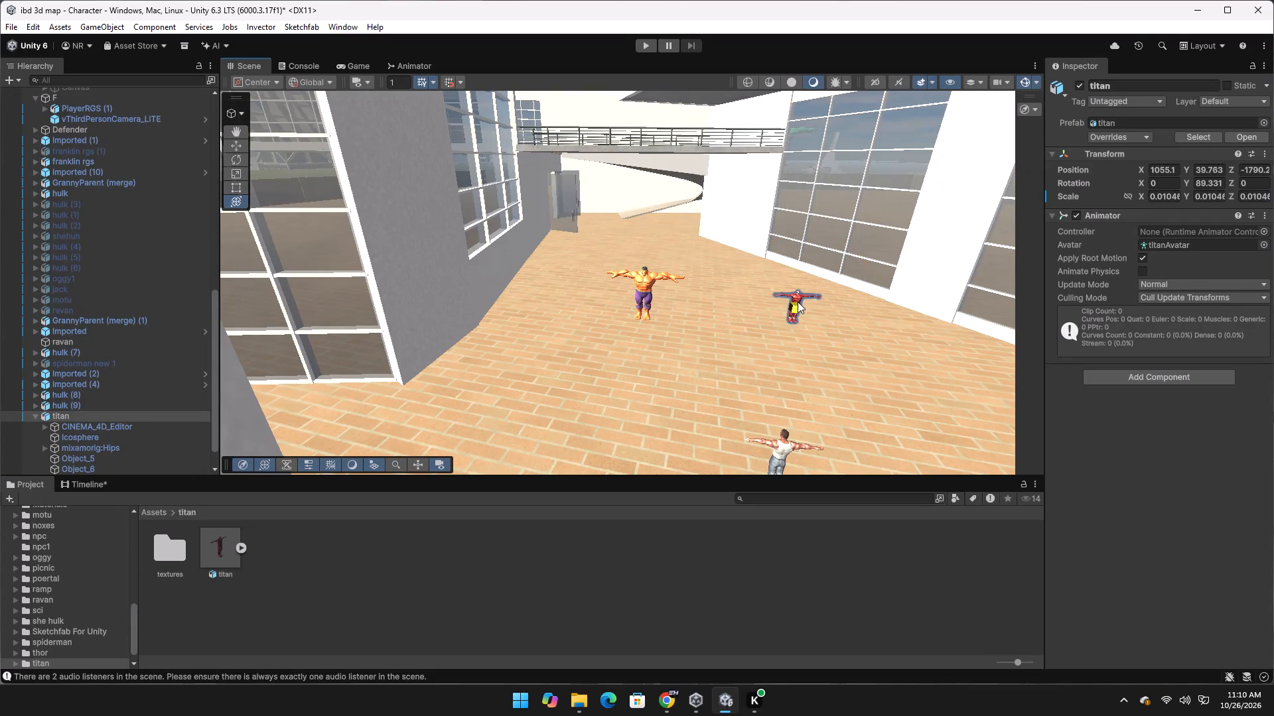
{"action": "left_click_drag", "start_coordinate": [798, 302], "coordinate": [801, 292]}
Move the titan down to about Y 37.8 and along the floor to about Z -1792.8.
{"action": "left_click_drag", "start_coordinate": [803, 269], "coordinate": [794, 320]}
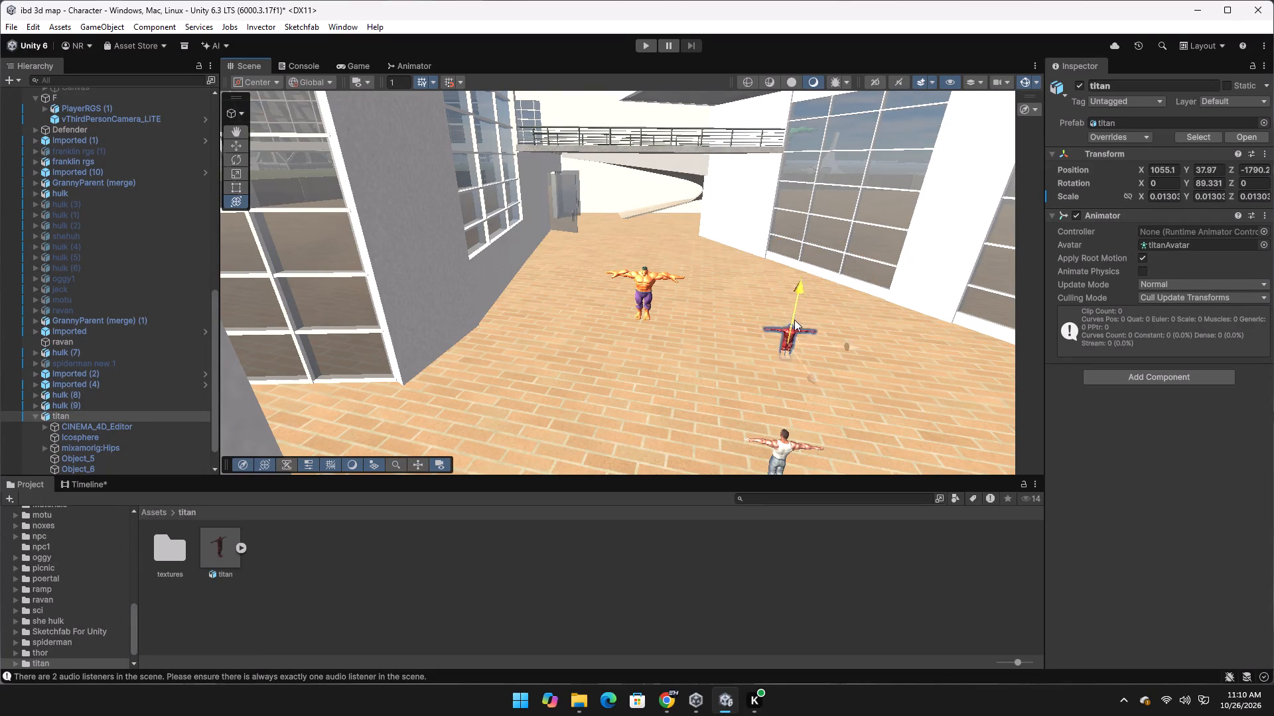
{"action": "left_click_drag", "start_coordinate": [794, 320], "coordinate": [790, 296]}
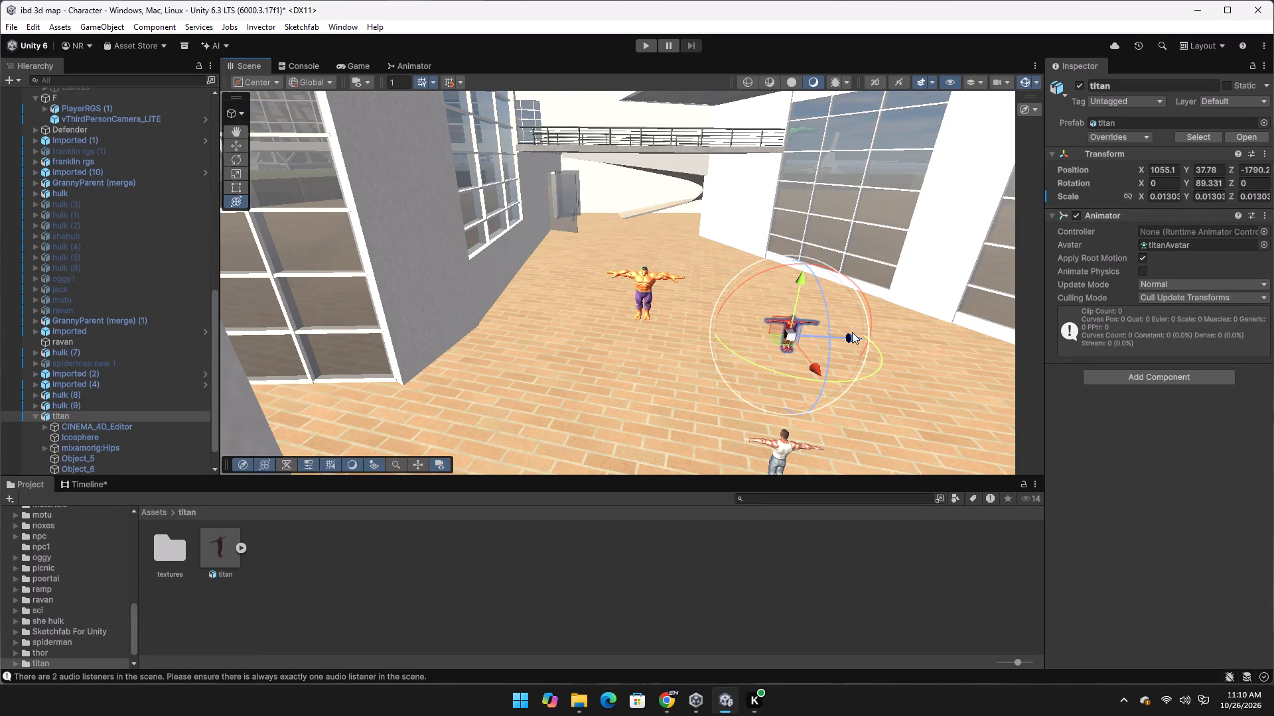
{"action": "left_click_drag", "start_coordinate": [855, 339], "coordinate": [810, 345]}
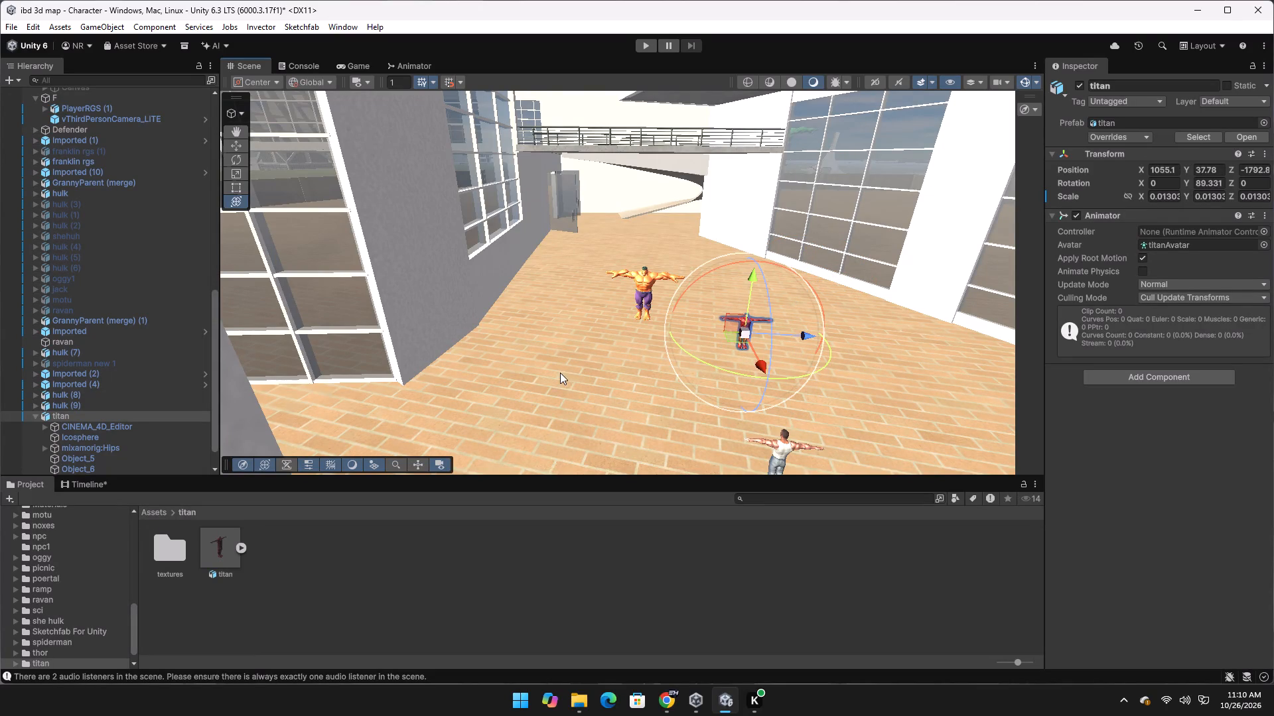
Scale the titan up uniformly to about 0.0208 and raise it to about Y 37.82.
{"action": "right_click_drag", "start_coordinate": [562, 374], "coordinate": [461, 379]}
{"action": "key", "text": "w"}
{"action": "key", "text": "w"}
{"action": "key", "text": "shift+d"}
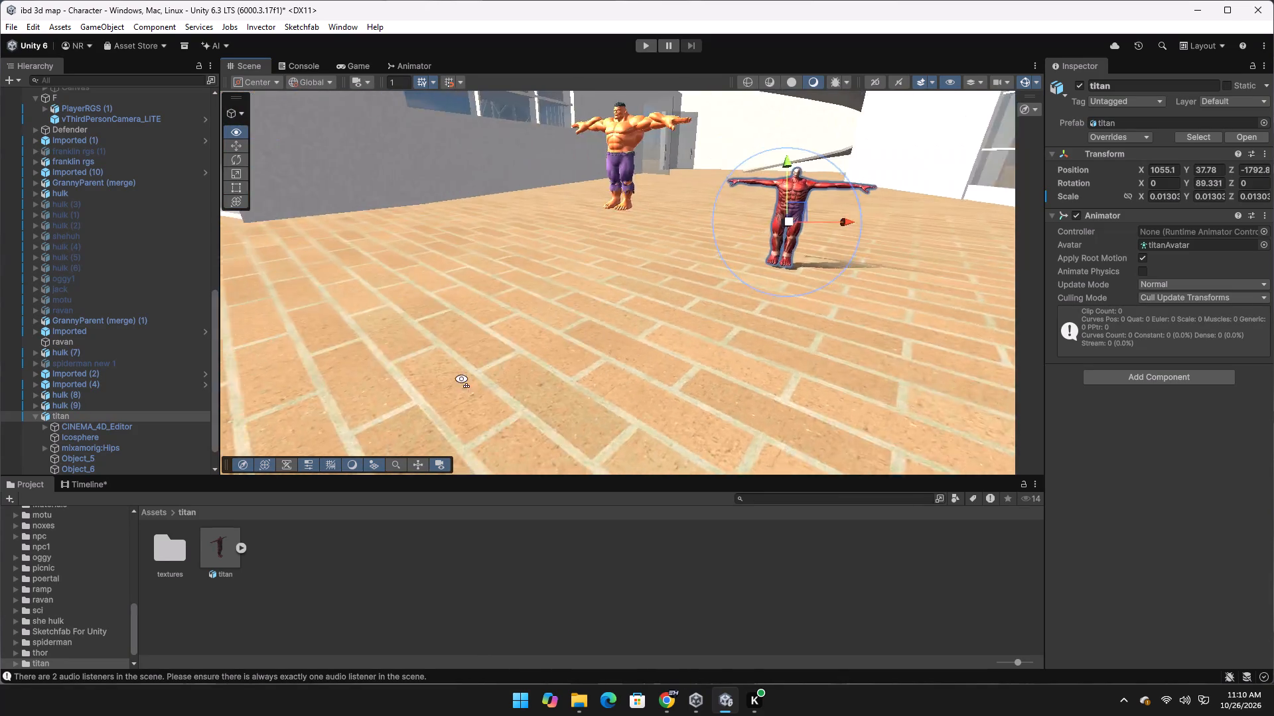
{"action": "right_click_drag", "start_coordinate": [461, 379], "coordinate": [214, 351]}
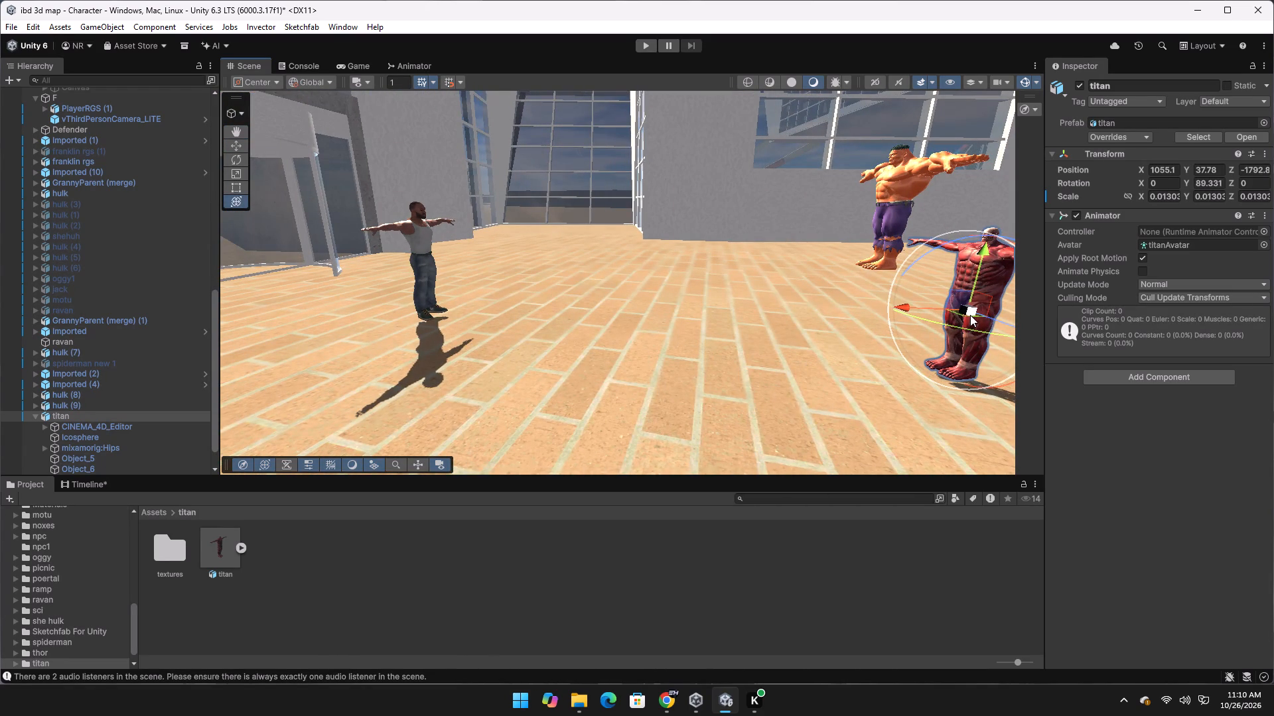
{"action": "left_click_drag", "start_coordinate": [968, 313], "coordinate": [976, 276]}
{"action": "right_click_drag", "start_coordinate": [830, 296], "coordinate": [837, 302]}
{"action": "key", "text": "s"}
{"action": "left_click_drag", "start_coordinate": [762, 233], "coordinate": [764, 215]}
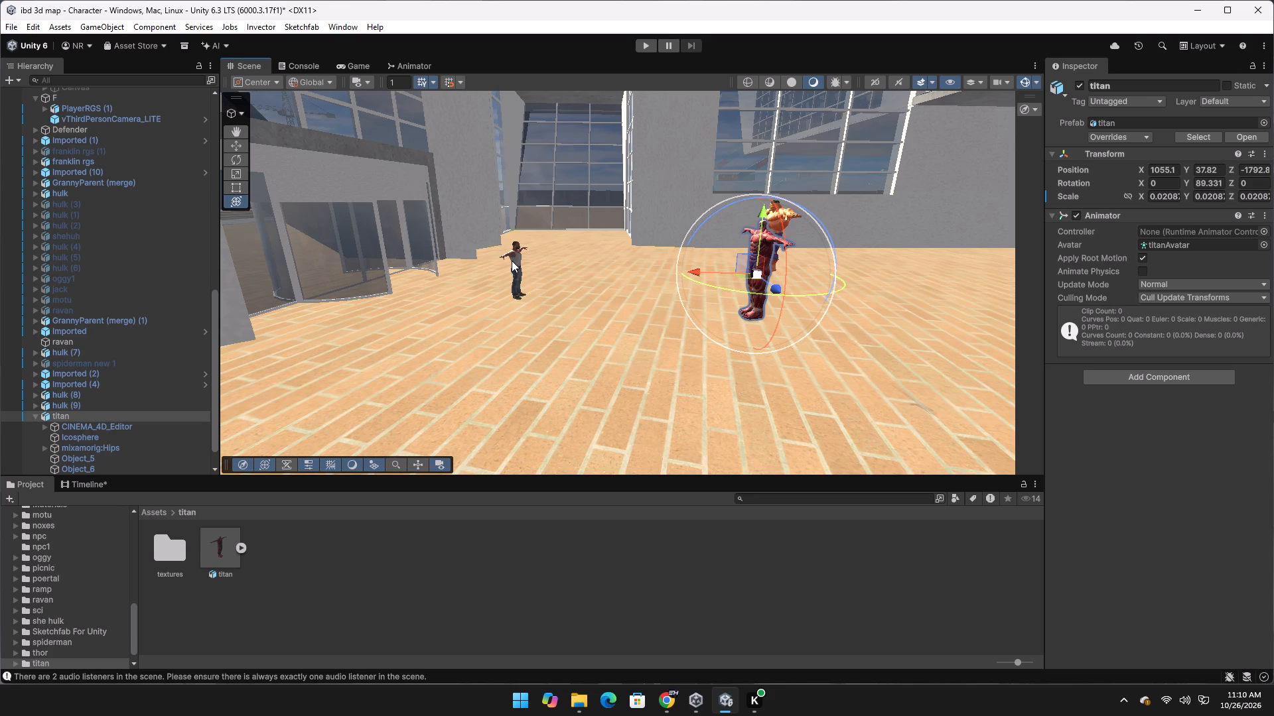
Move the franklin rgs character along the hall floor to about Z -1791.8.
{"action": "left_click", "coordinate": [514, 260]}
{"action": "left_click_drag", "start_coordinate": [487, 286], "coordinate": [487, 287]}
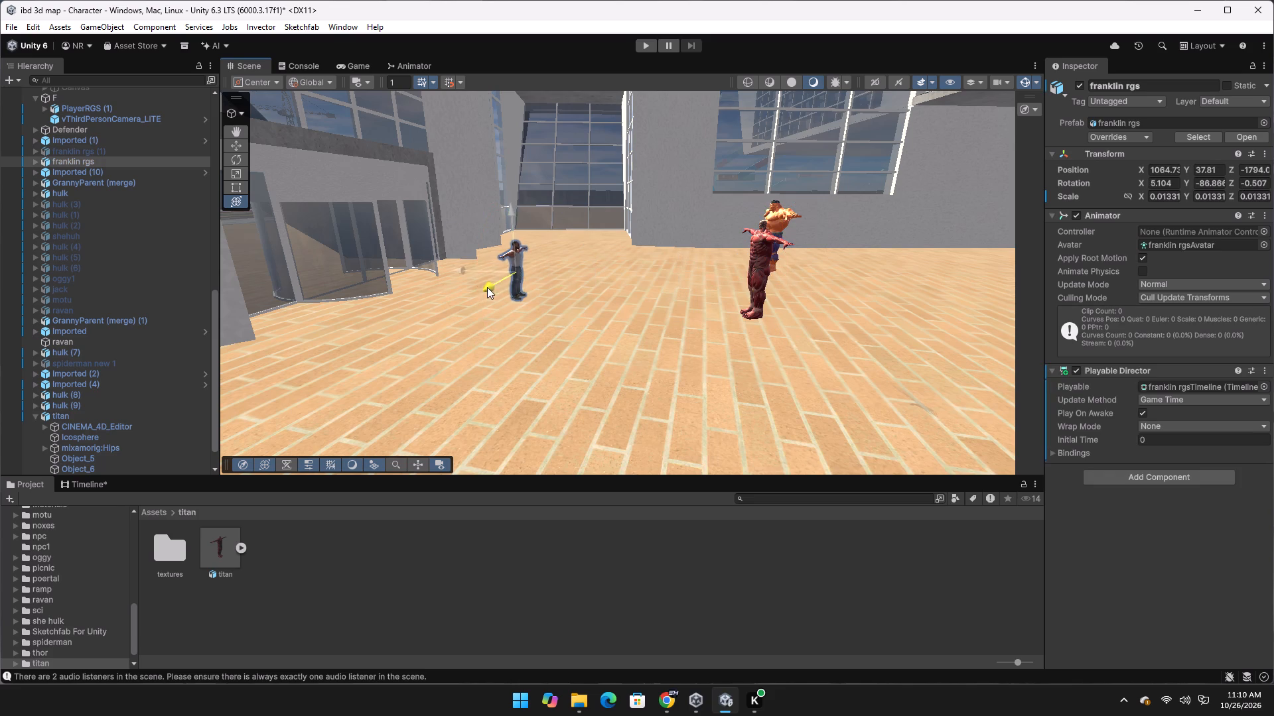
{"action": "left_click_drag", "start_coordinate": [487, 287], "coordinate": [469, 322]}
Scale franklin rgs up uniformly to about 0.0184 and raise it to about Y 37.77.
{"action": "left_click_drag", "start_coordinate": [490, 288], "coordinate": [492, 286]}
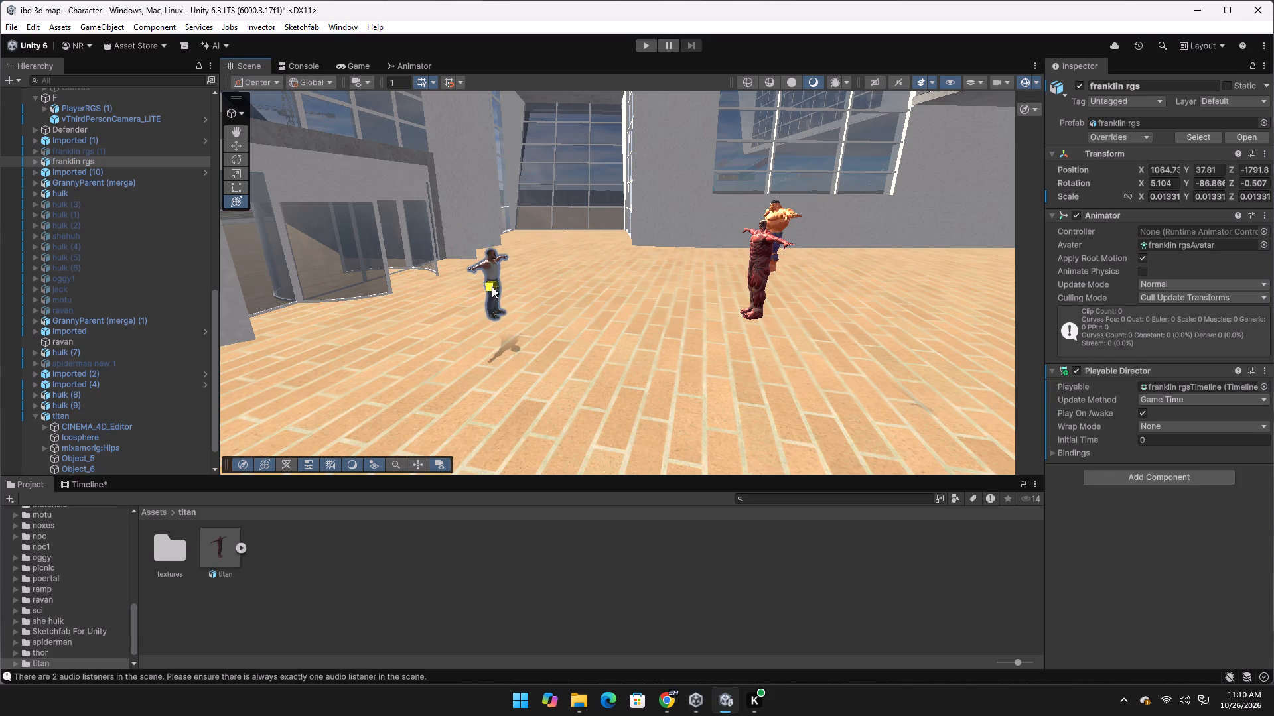
{"action": "left_click_drag", "start_coordinate": [492, 286], "coordinate": [500, 270]}
{"action": "left_click_drag", "start_coordinate": [488, 244], "coordinate": [488, 241]}
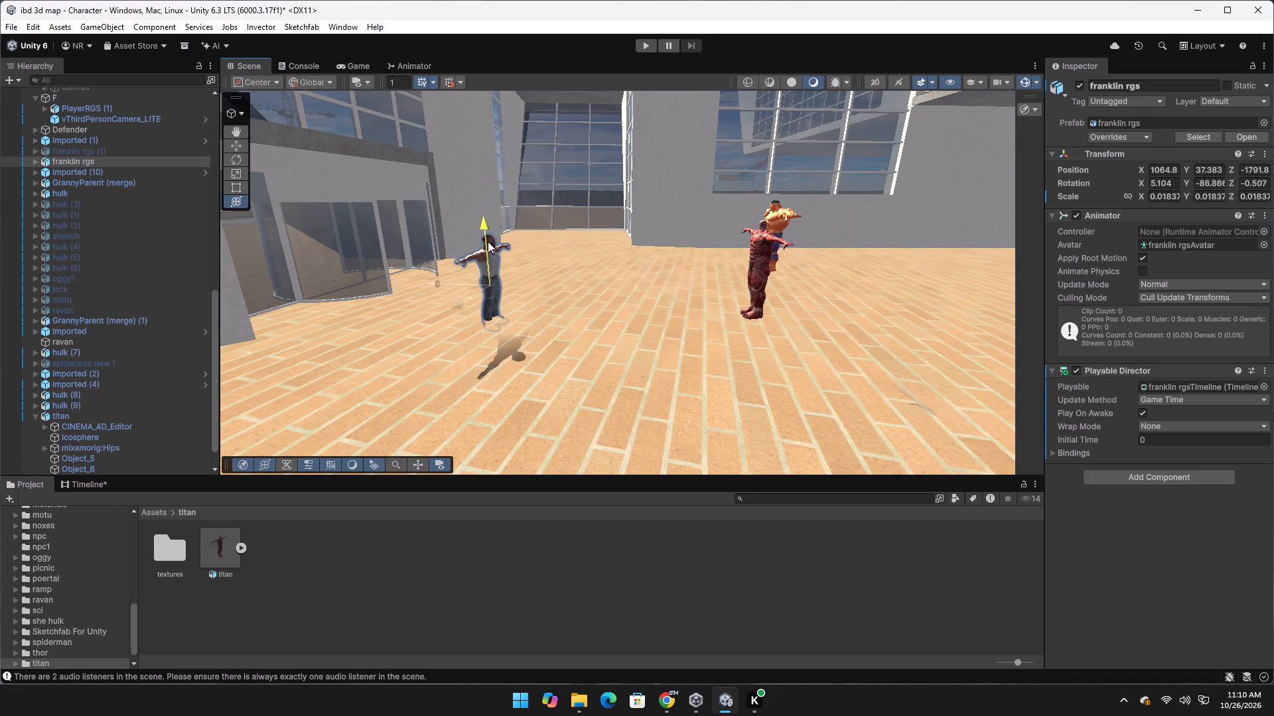
{"action": "left_click_drag", "start_coordinate": [488, 241], "coordinate": [485, 233]}
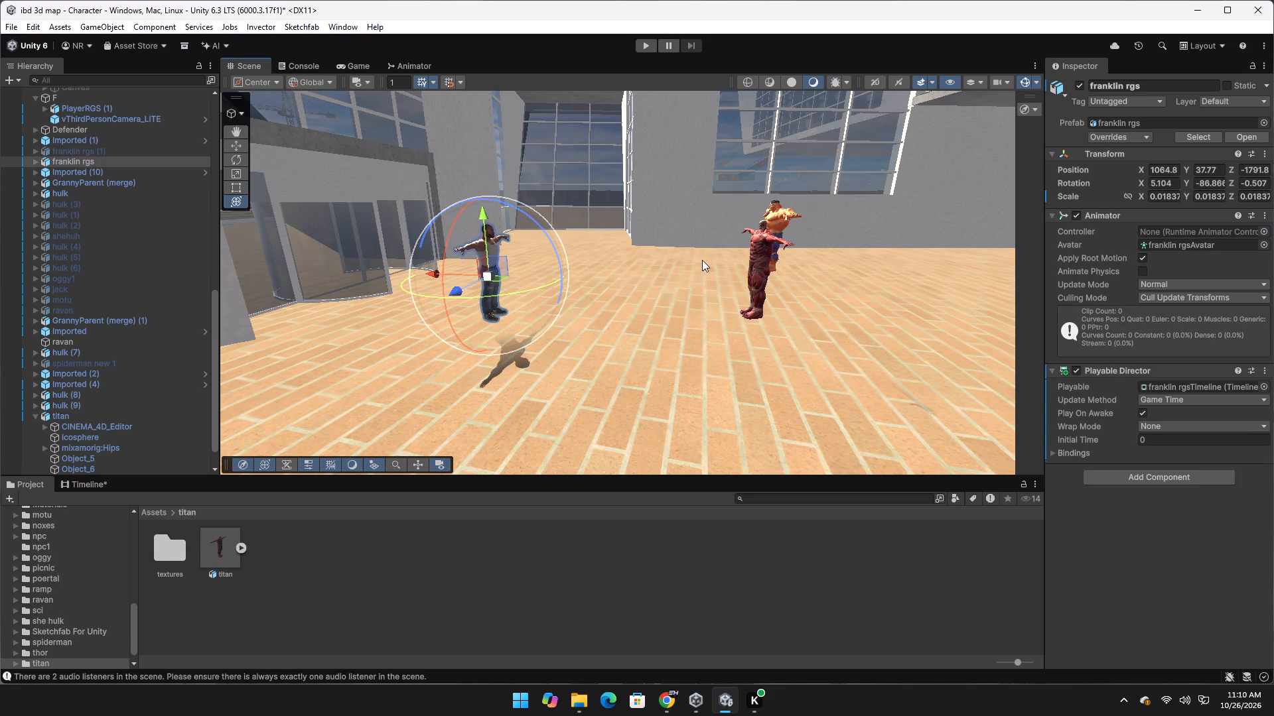
Scale the titan up uniformly to about 0.0345 and raise it to about Y 37.73.
{"action": "left_click", "coordinate": [759, 247]}
{"action": "left_click_drag", "start_coordinate": [757, 272], "coordinate": [758, 267]}
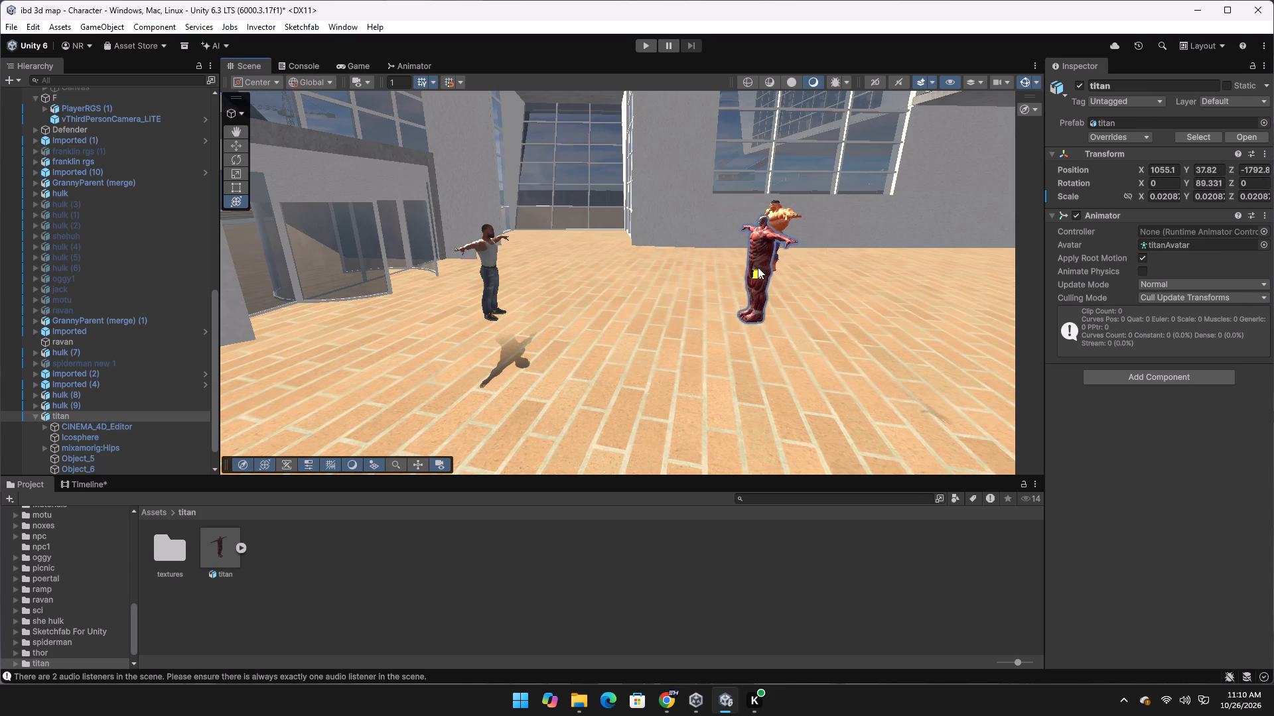
{"action": "left_click_drag", "start_coordinate": [758, 267], "coordinate": [770, 237]}
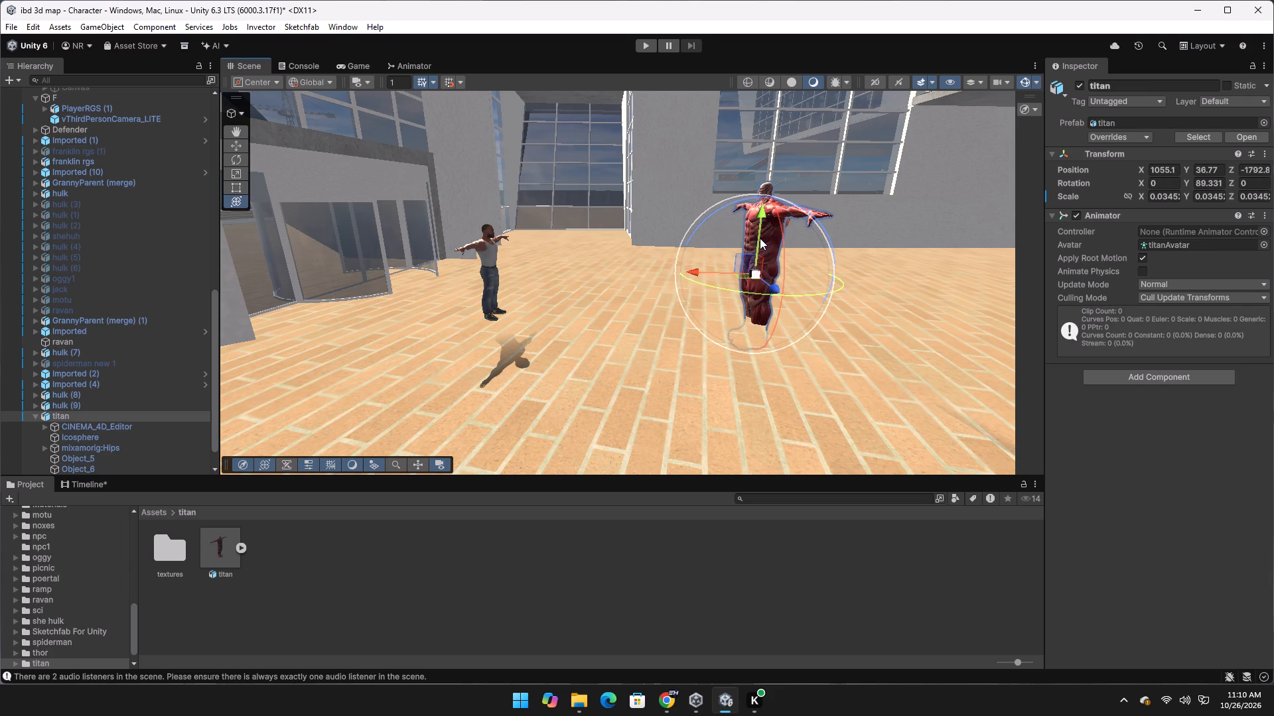
{"action": "left_click_drag", "start_coordinate": [758, 235], "coordinate": [763, 208]}
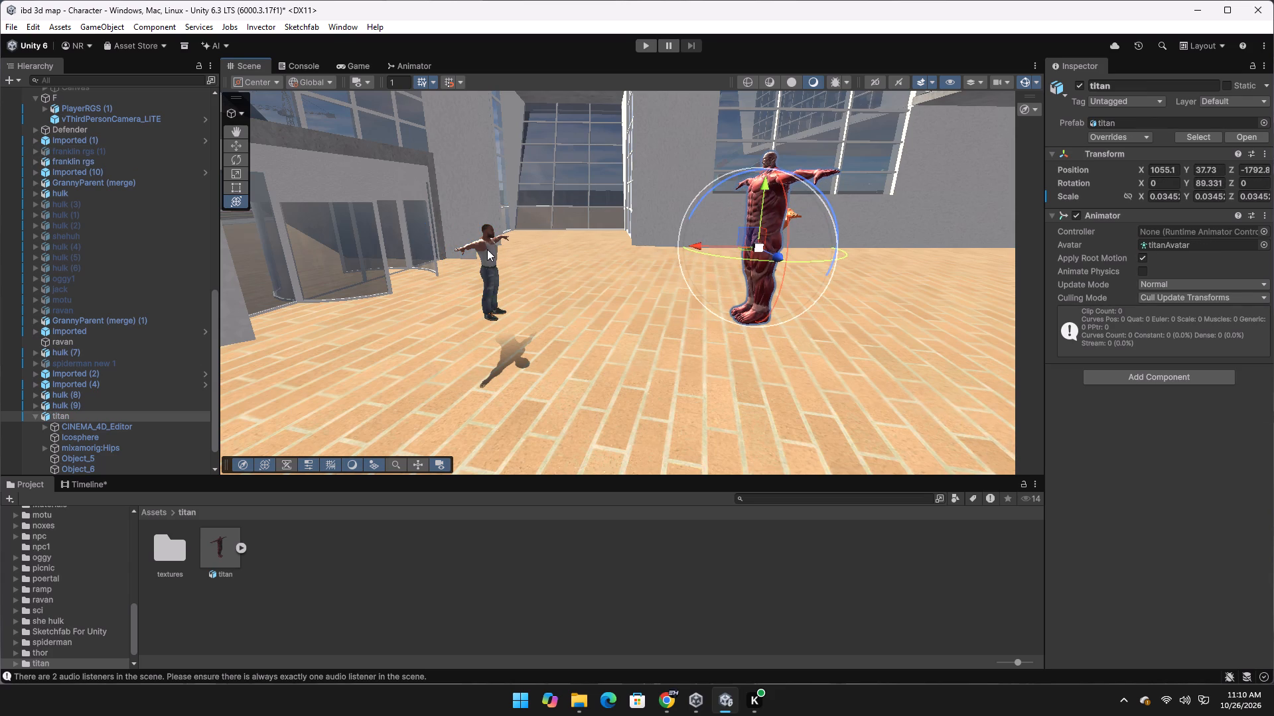
Scale franklin rgs uniformly to about 0.0235 and adjust its height to about Y 37.87.
{"action": "left_click", "coordinate": [486, 253]}
{"action": "left_click_drag", "start_coordinate": [486, 275], "coordinate": [496, 252]}
{"action": "left_click_drag", "start_coordinate": [487, 238], "coordinate": [488, 219]}
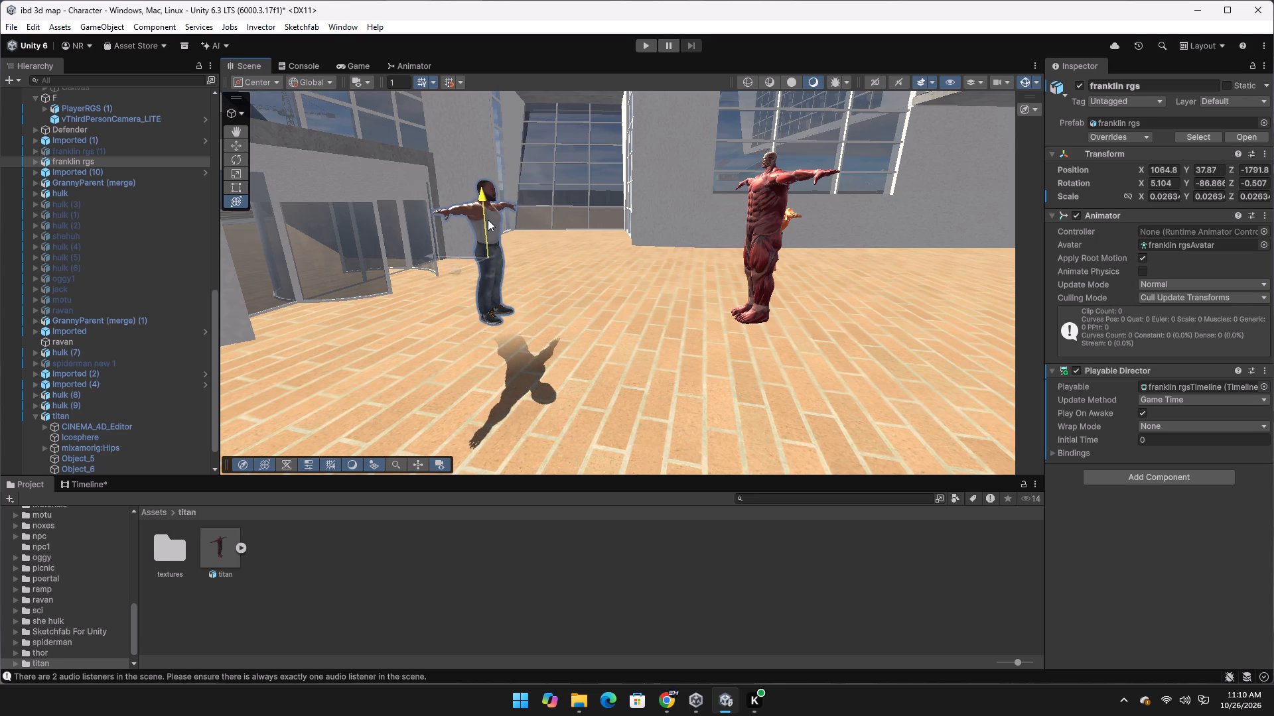
{"action": "left_click_drag", "start_coordinate": [488, 219], "coordinate": [488, 220]}
{"action": "left_click_drag", "start_coordinate": [489, 257], "coordinate": [488, 264]}
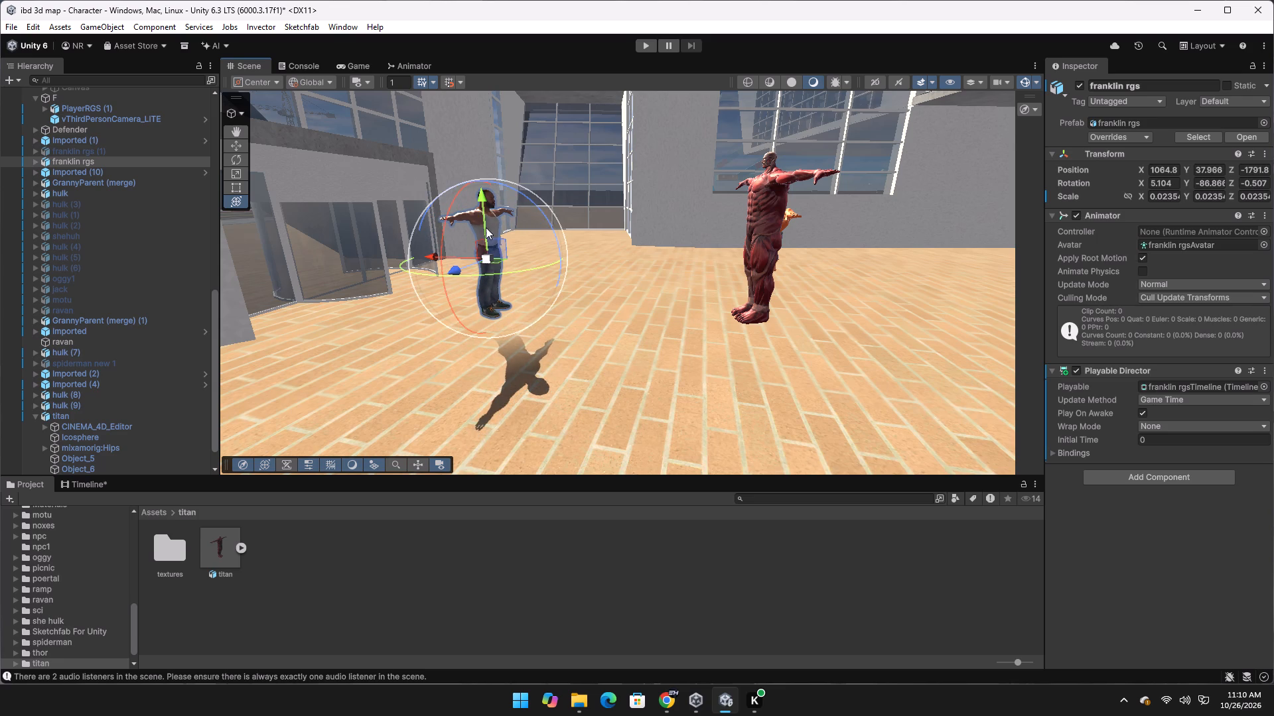
{"action": "left_click", "coordinate": [486, 216]}
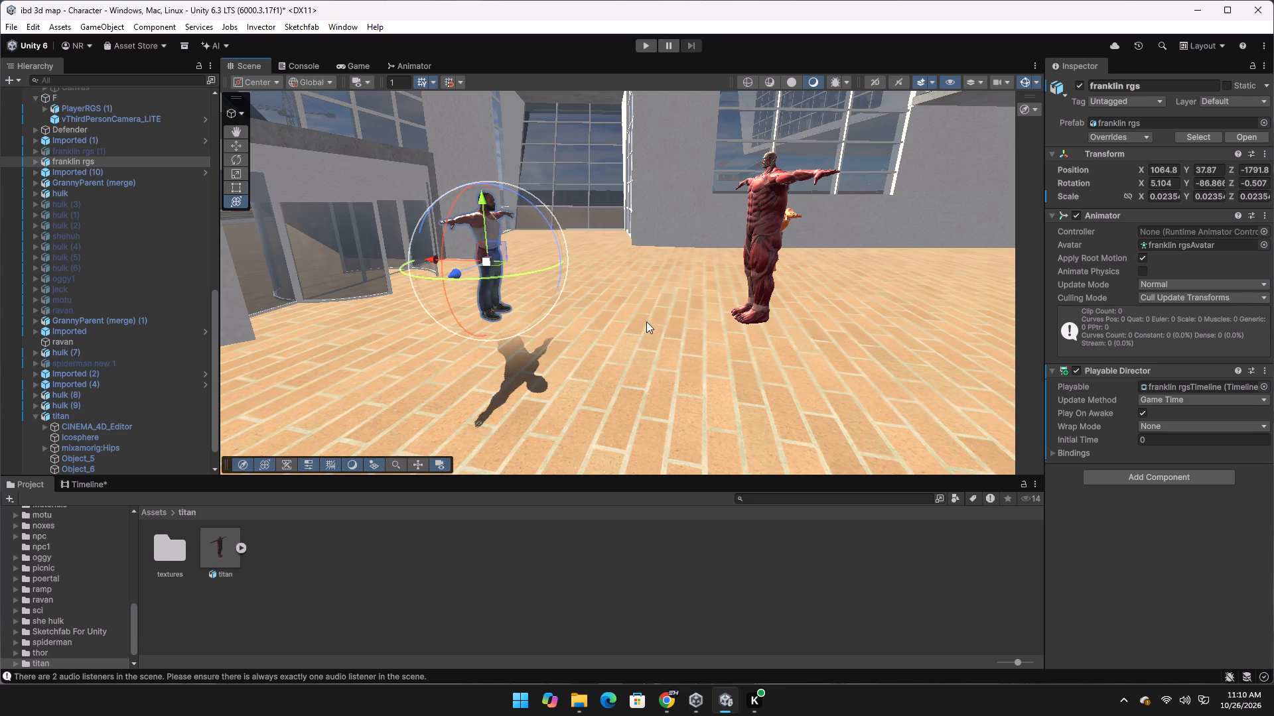
Examine the relative size and floor placement of franklin rgs and the titan from several viewpoints.
{"action": "right_click_drag", "start_coordinate": [649, 357], "coordinate": [406, 331]}
{"action": "key", "text": "w"}
{"action": "key", "text": "shift+d"}
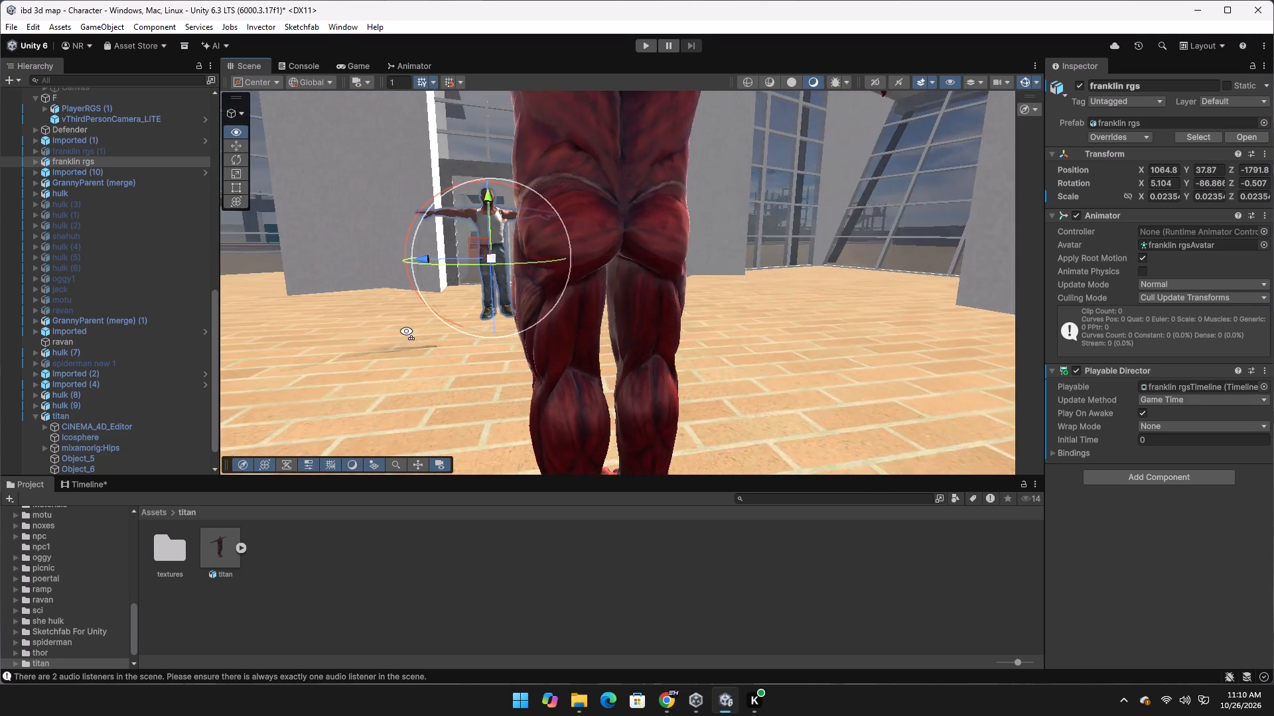
{"action": "right_click_drag", "start_coordinate": [406, 331], "coordinate": [575, 371]}
{"action": "key", "text": "a"}
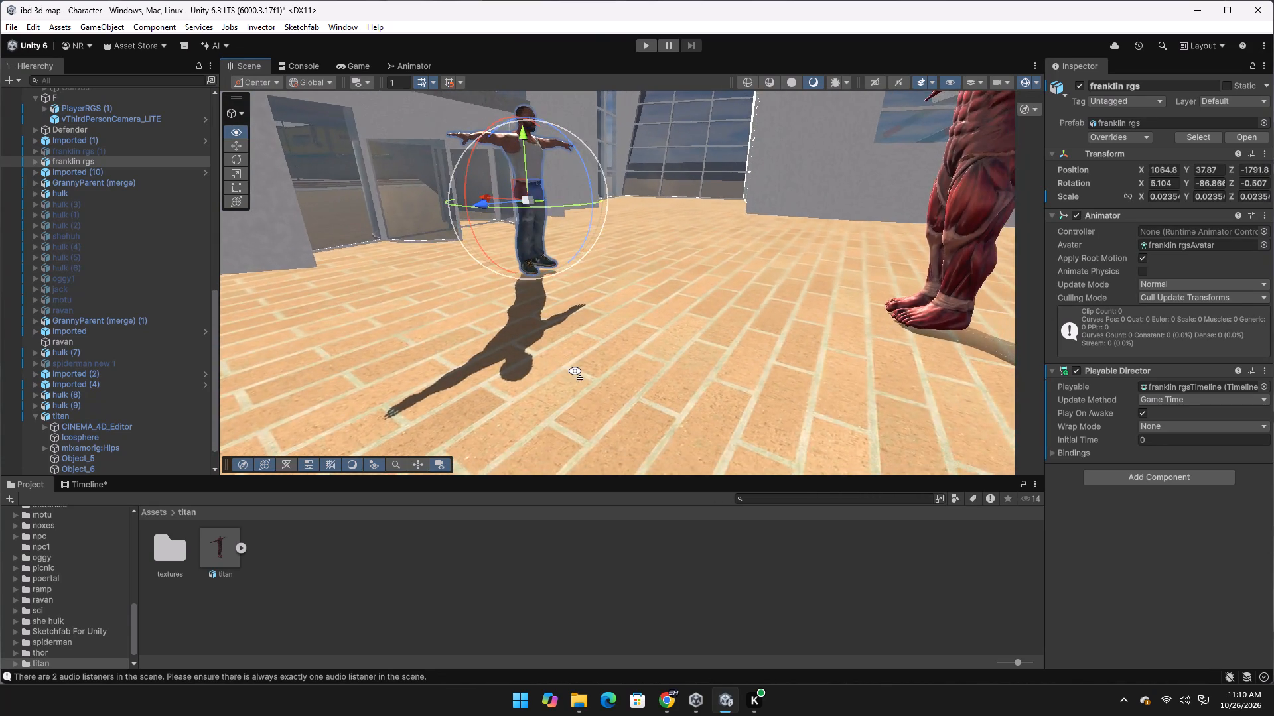
{"action": "key", "text": "s"}
{"action": "right_click_drag", "start_coordinate": [575, 371], "coordinate": [573, 331]}
{"action": "key", "text": "w"}
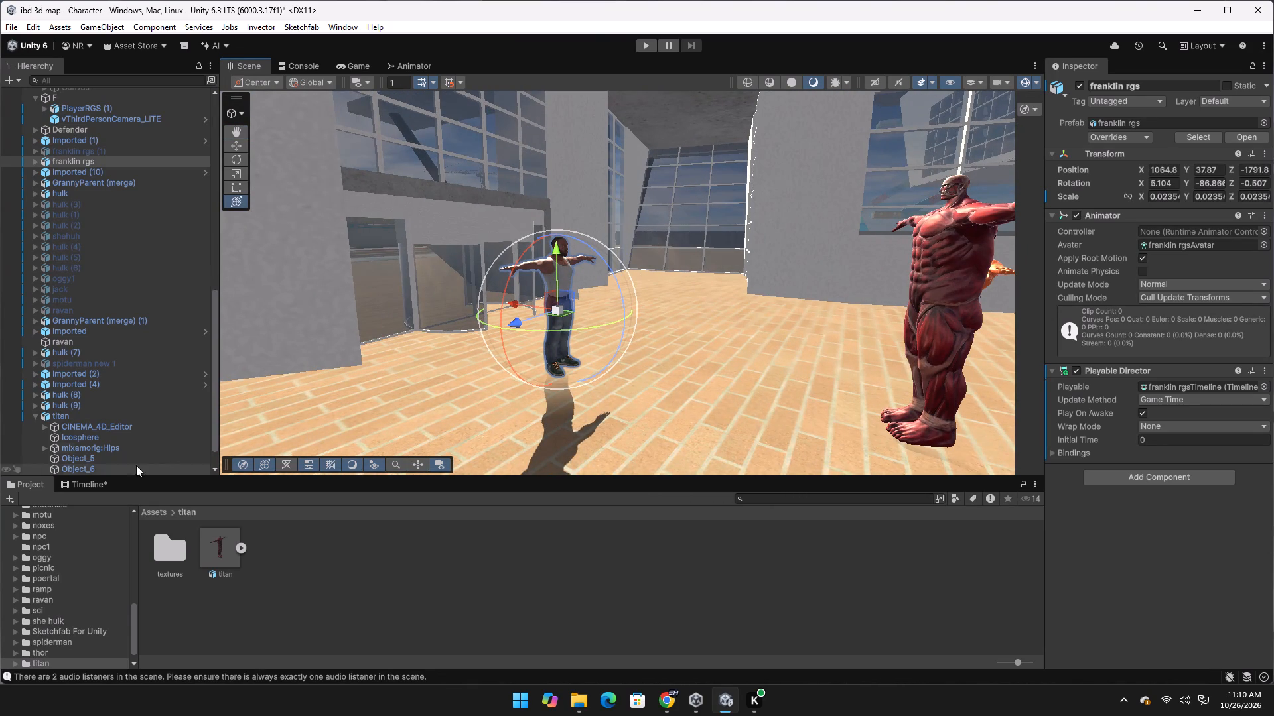
Add an animation track for the titan to the franklin rgs timeline.
{"action": "left_click", "coordinate": [79, 485]}
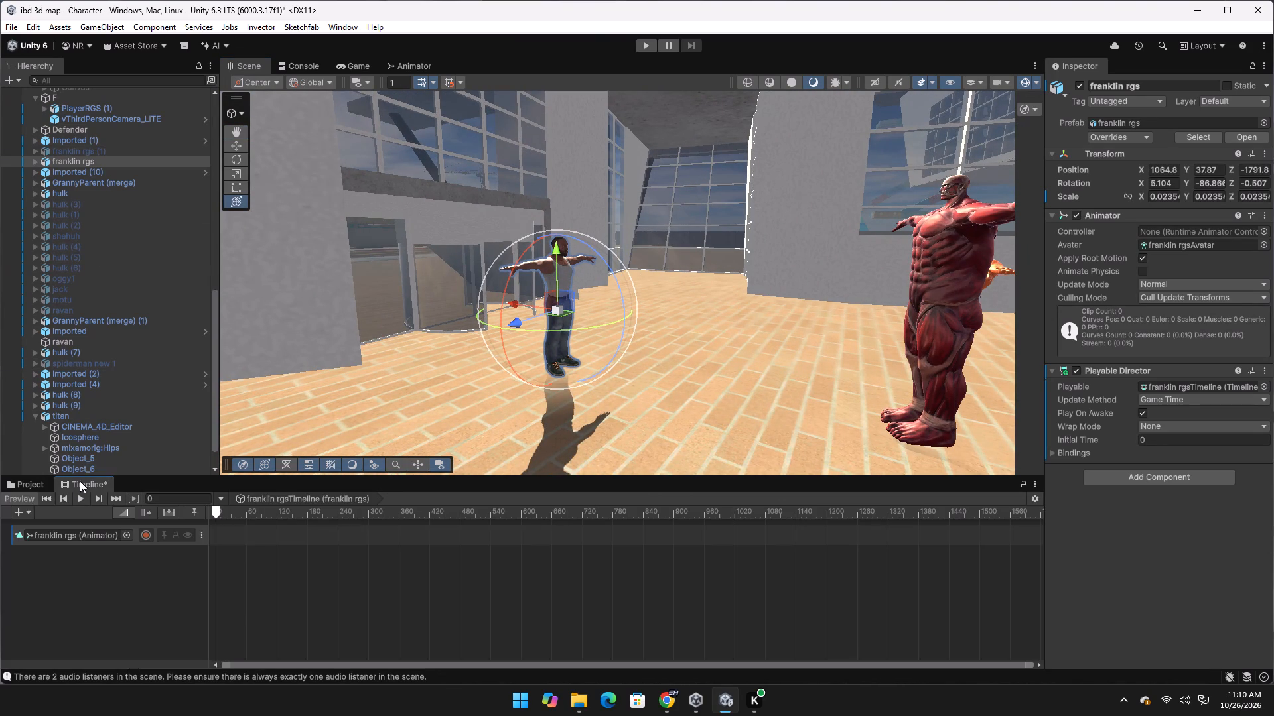
{"action": "left_click_drag", "start_coordinate": [64, 416], "coordinate": [70, 561]}
{"action": "left_click", "coordinate": [146, 587]}
Place the mixamo.com clip of Dwarf Idle from the all animation folder at the start of the titan's track.
{"action": "left_click", "coordinate": [42, 483]}
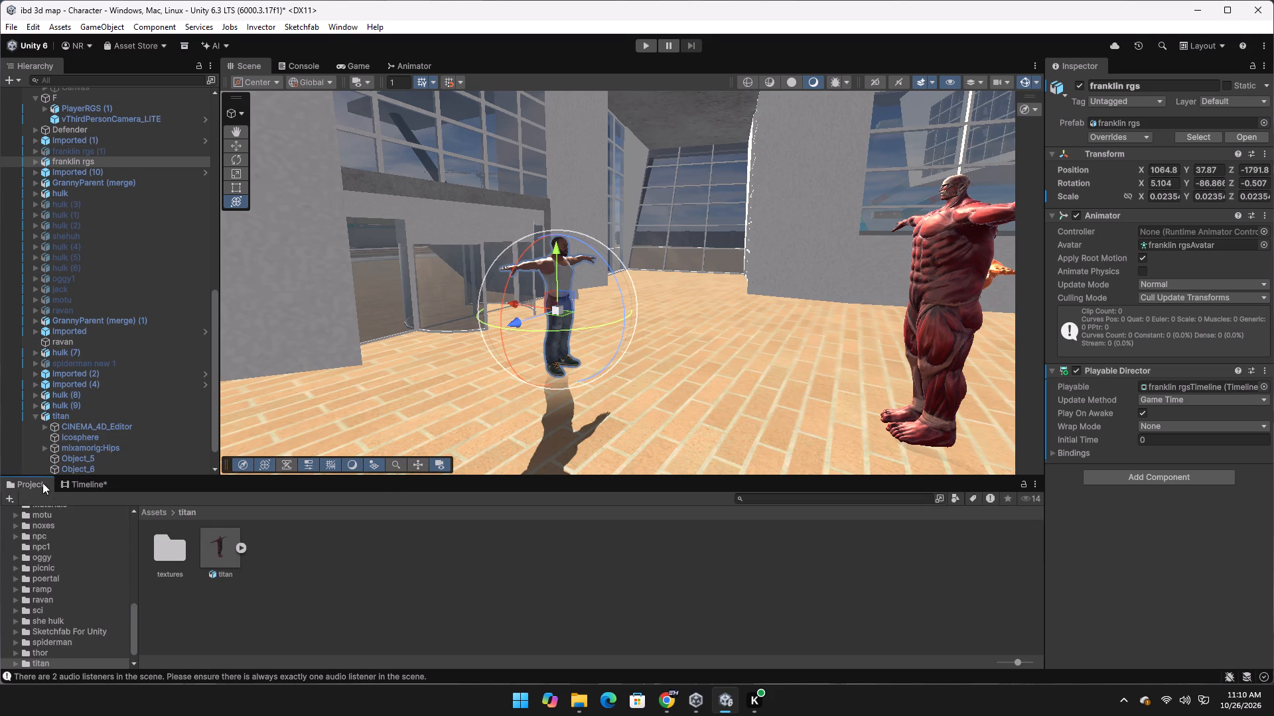
{"action": "left_click", "coordinate": [149, 514]}
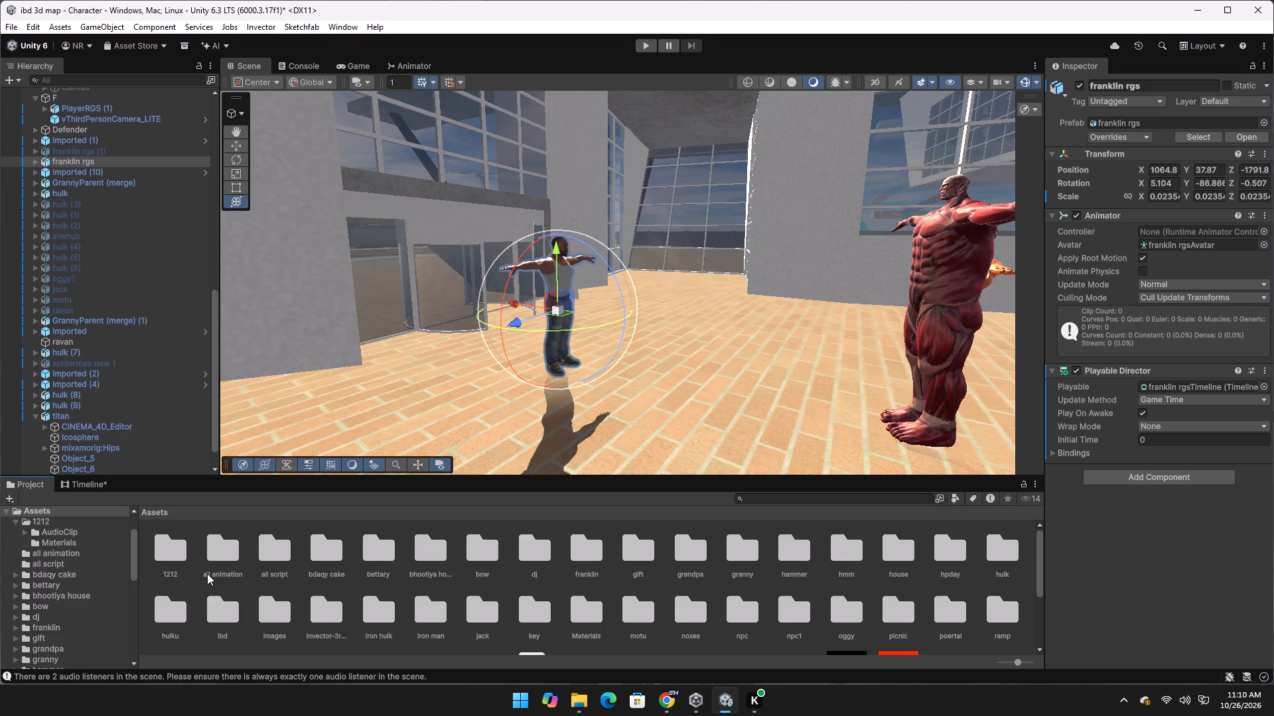
{"action": "double_click", "coordinate": [208, 551]}
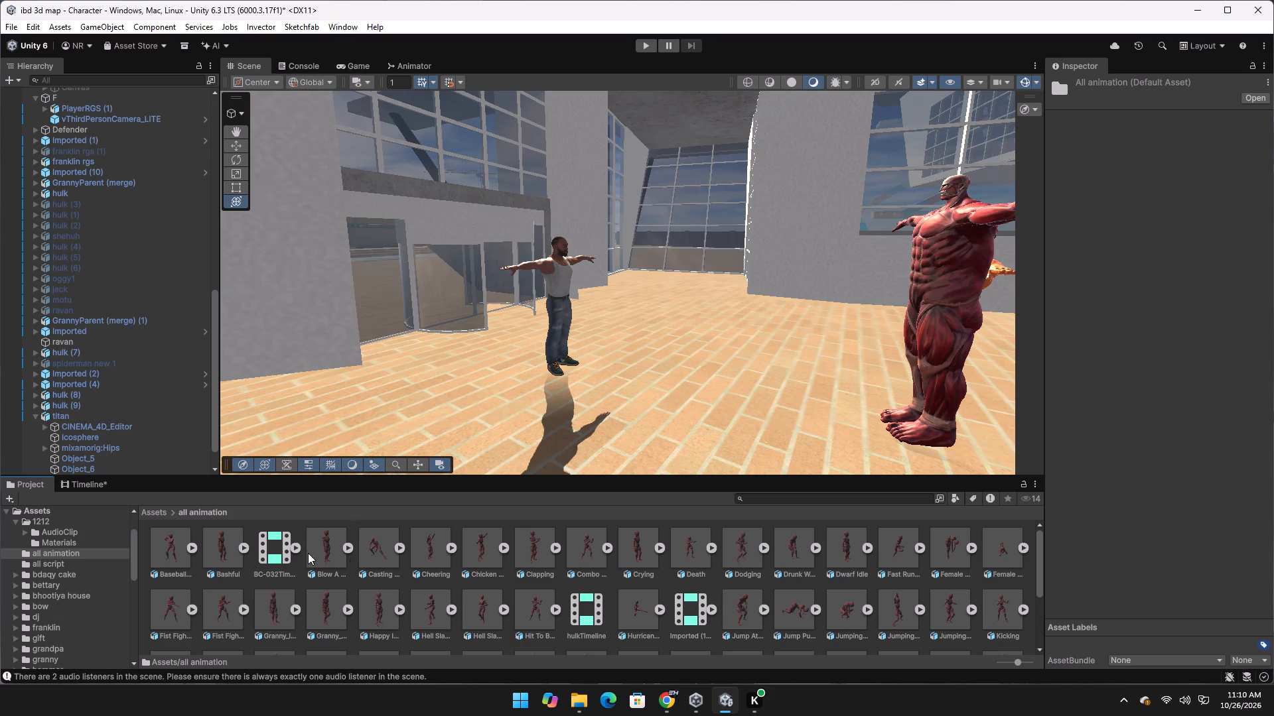
{"action": "left_click", "coordinate": [867, 547]}
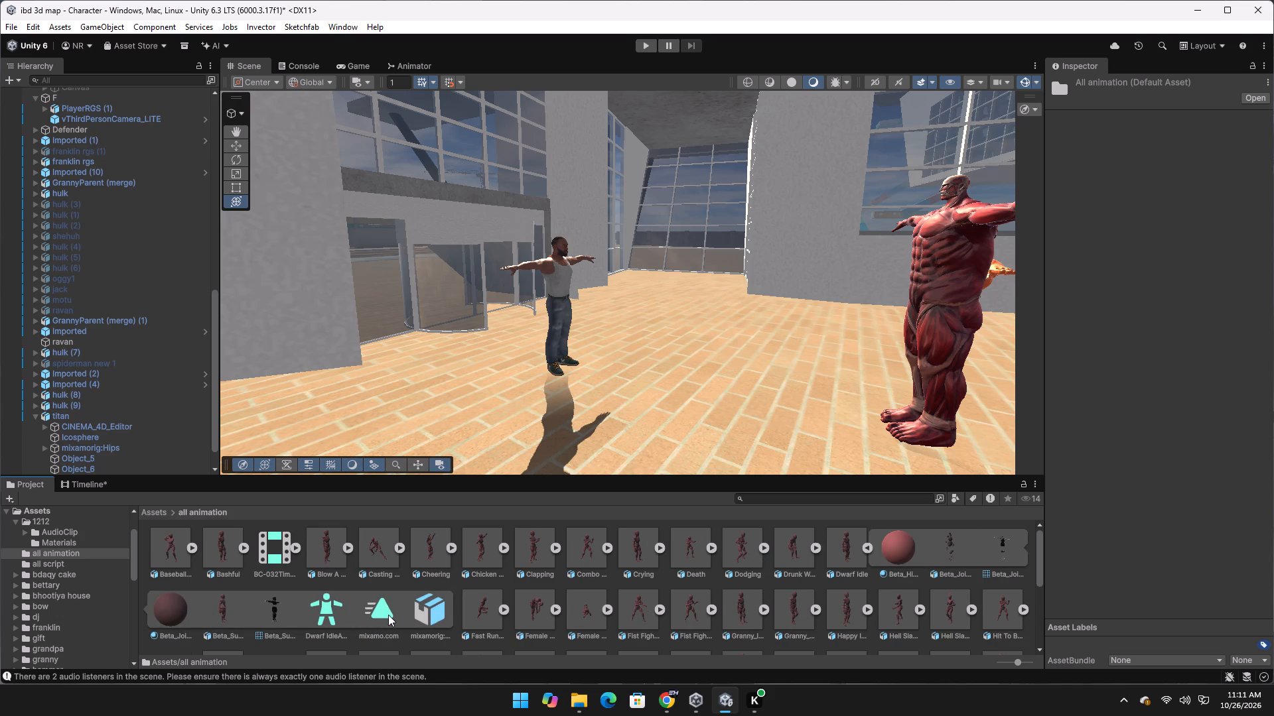
{"action": "left_click_drag", "start_coordinate": [388, 615], "coordinate": [204, 554]}
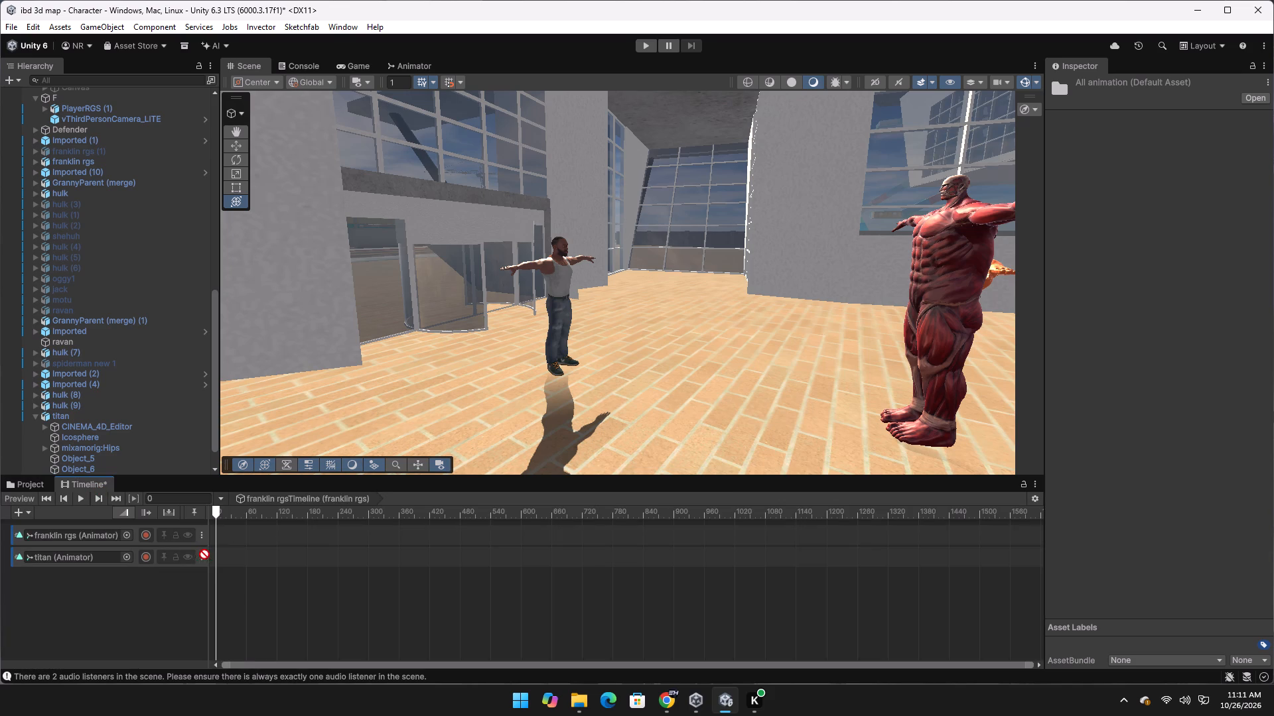
{"action": "left_click_drag", "start_coordinate": [204, 554], "coordinate": [221, 556]}
{"action": "left_click_drag", "start_coordinate": [246, 560], "coordinate": [222, 558]}
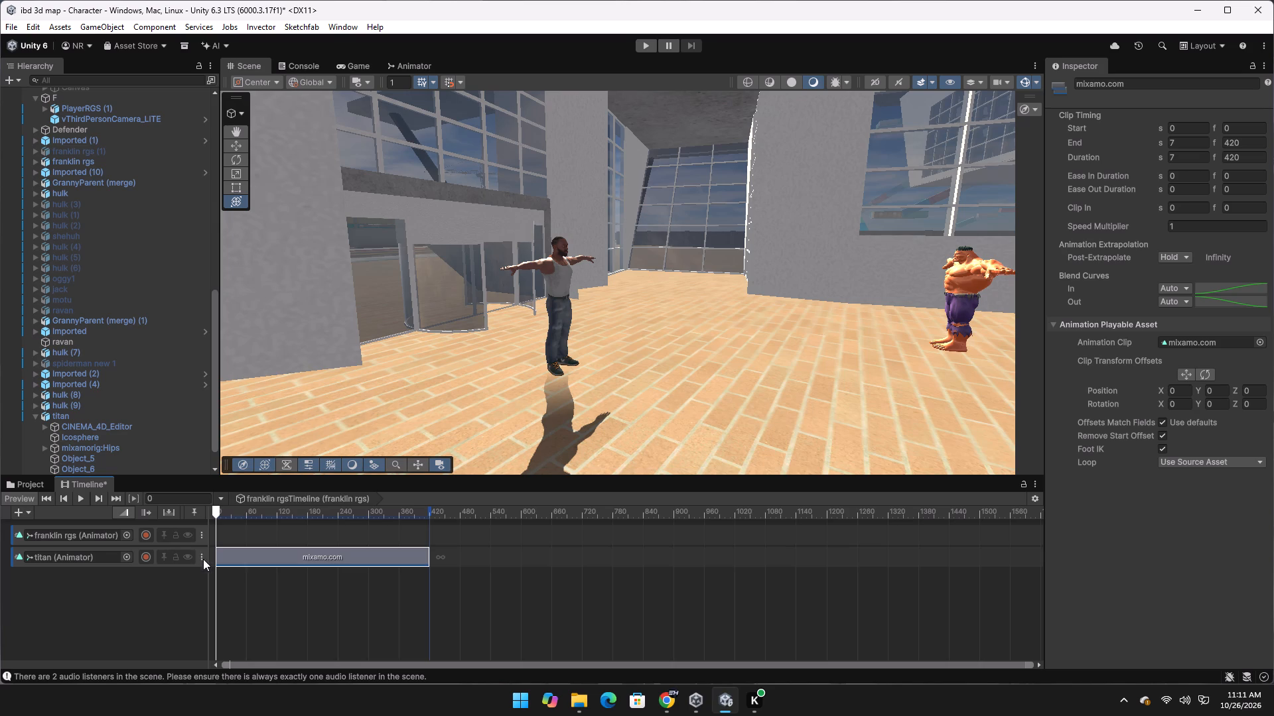
Open the track options for the titan's animation track to reach its track offsets.
{"action": "left_click", "coordinate": [201, 556]}
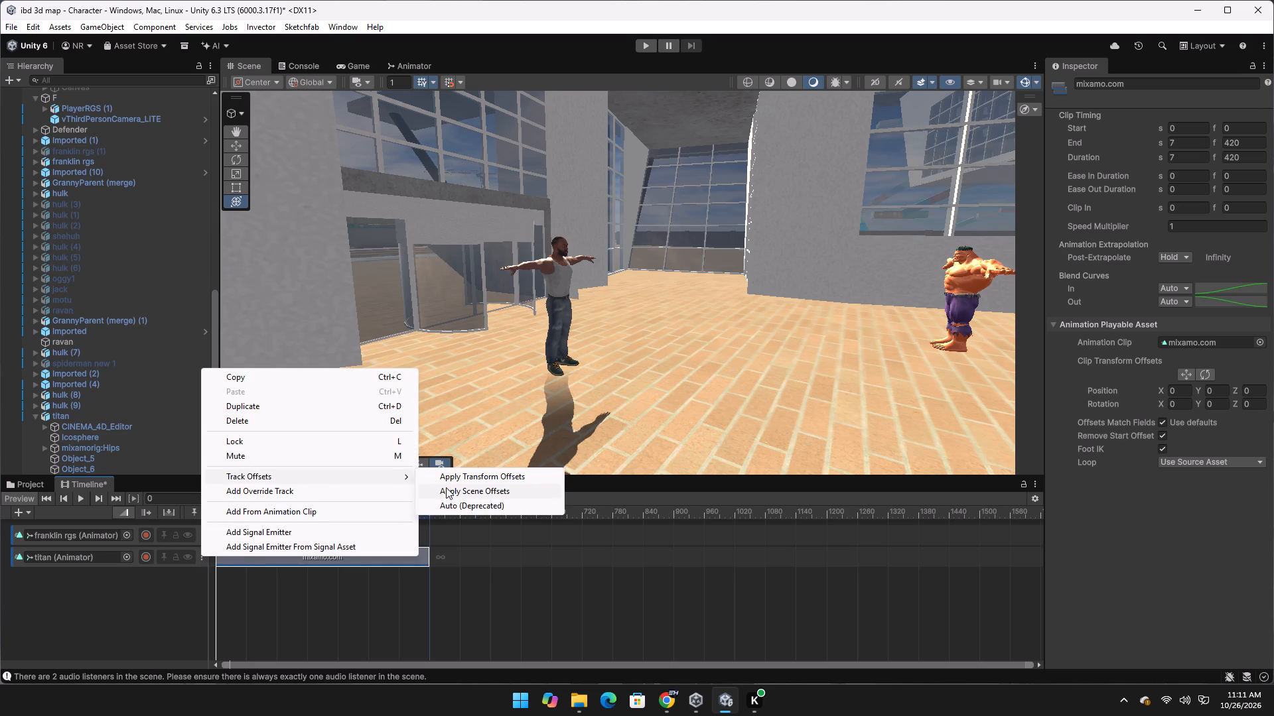
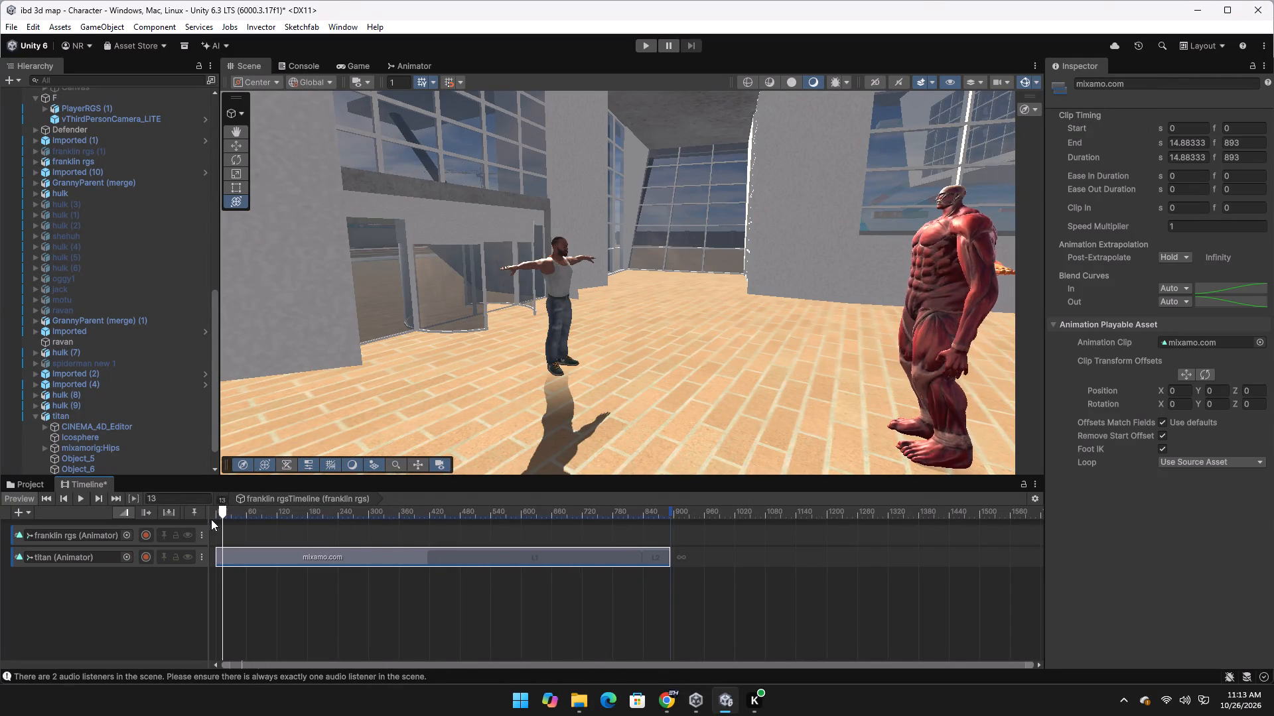
Scrub through the franklin rgs timeline to preview the titan's idle clip, and return to frame 0.
{"action": "left_click_drag", "start_coordinate": [211, 519], "coordinate": [593, 529]}
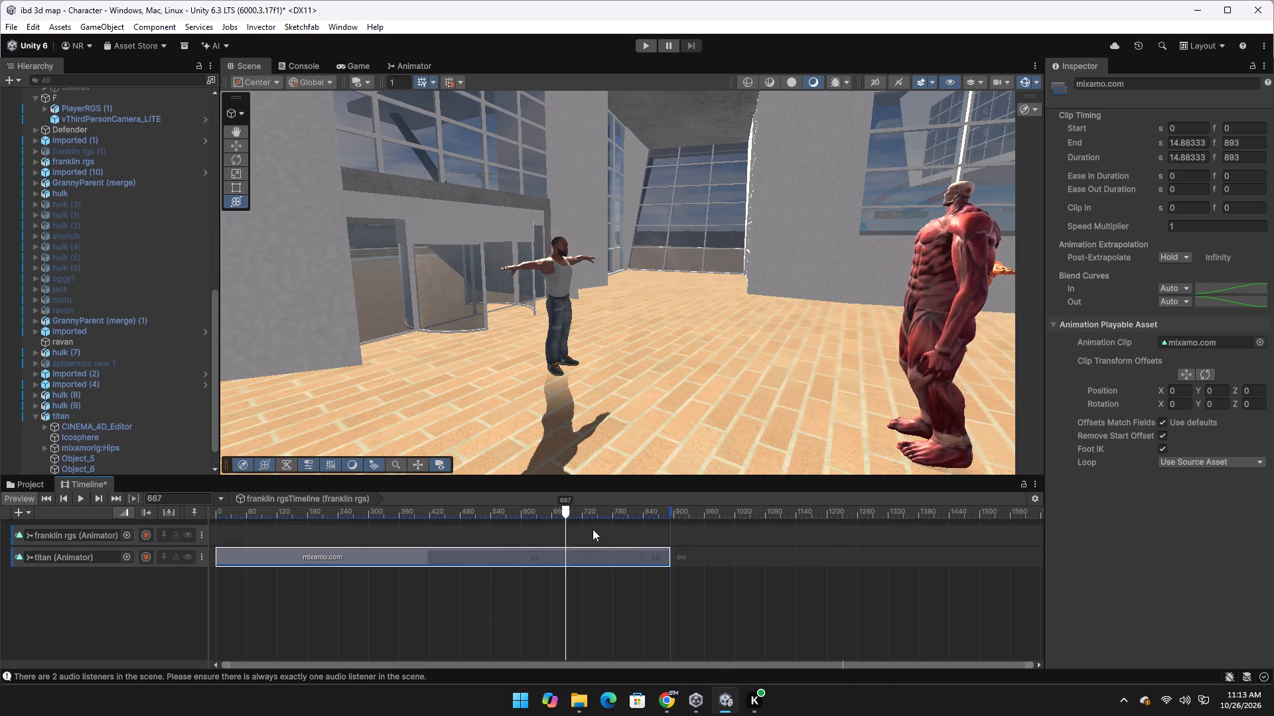
{"action": "left_click_drag", "start_coordinate": [593, 529], "coordinate": [209, 555]}
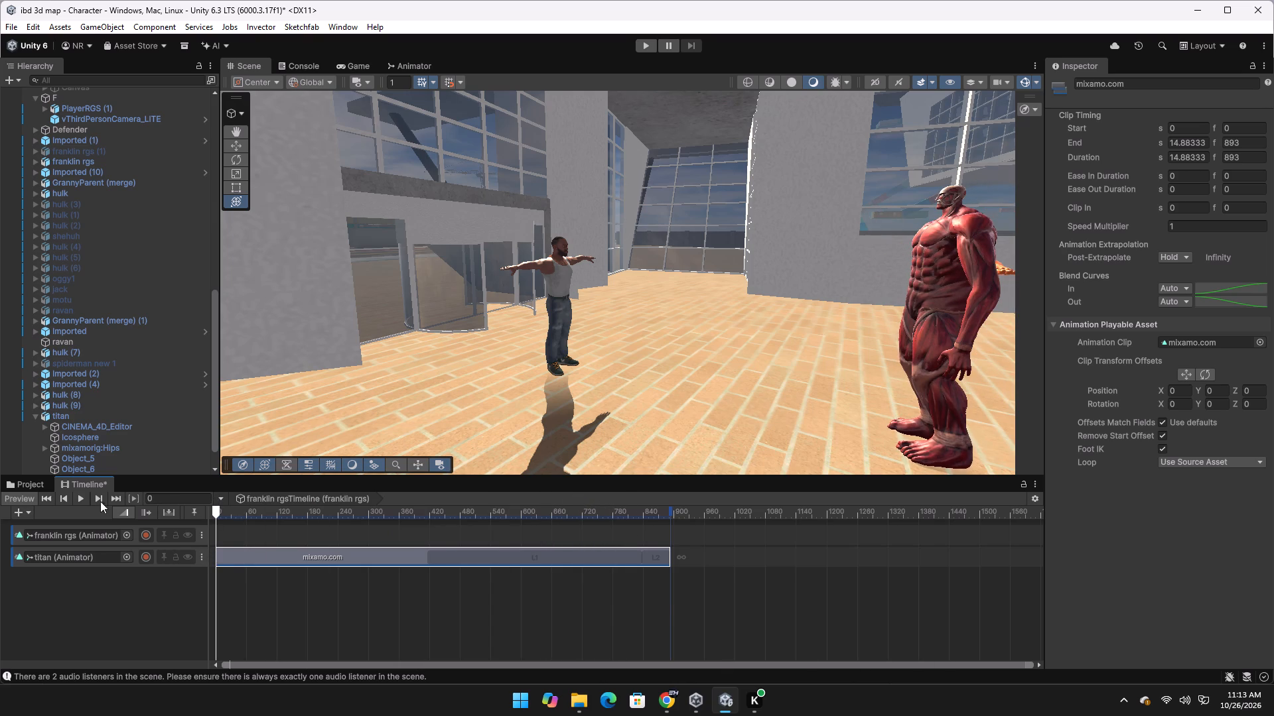
Place the mixamo.com clip of Knife Idle from the all animation folder at the start of the franklin rgs track.
{"action": "left_click", "coordinate": [38, 485]}
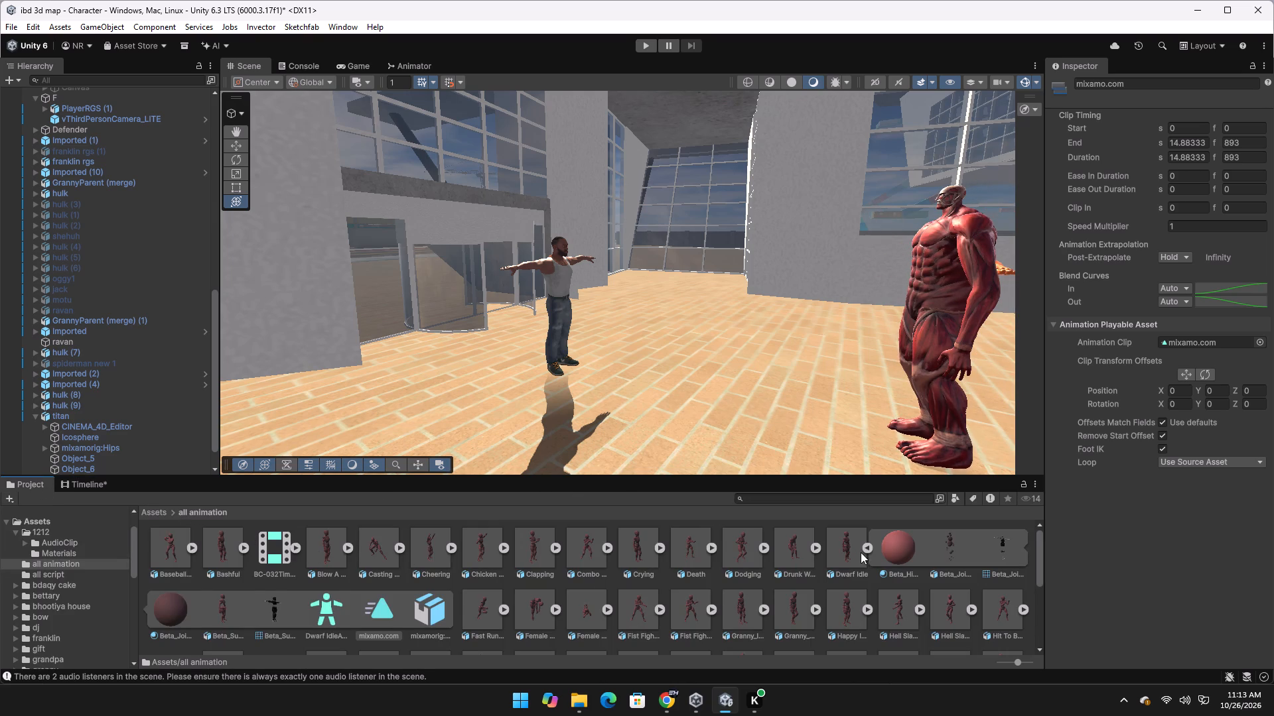
{"action": "left_click", "coordinate": [866, 547]}
{"action": "left_click_drag", "start_coordinate": [1040, 536], "coordinate": [1040, 543]}
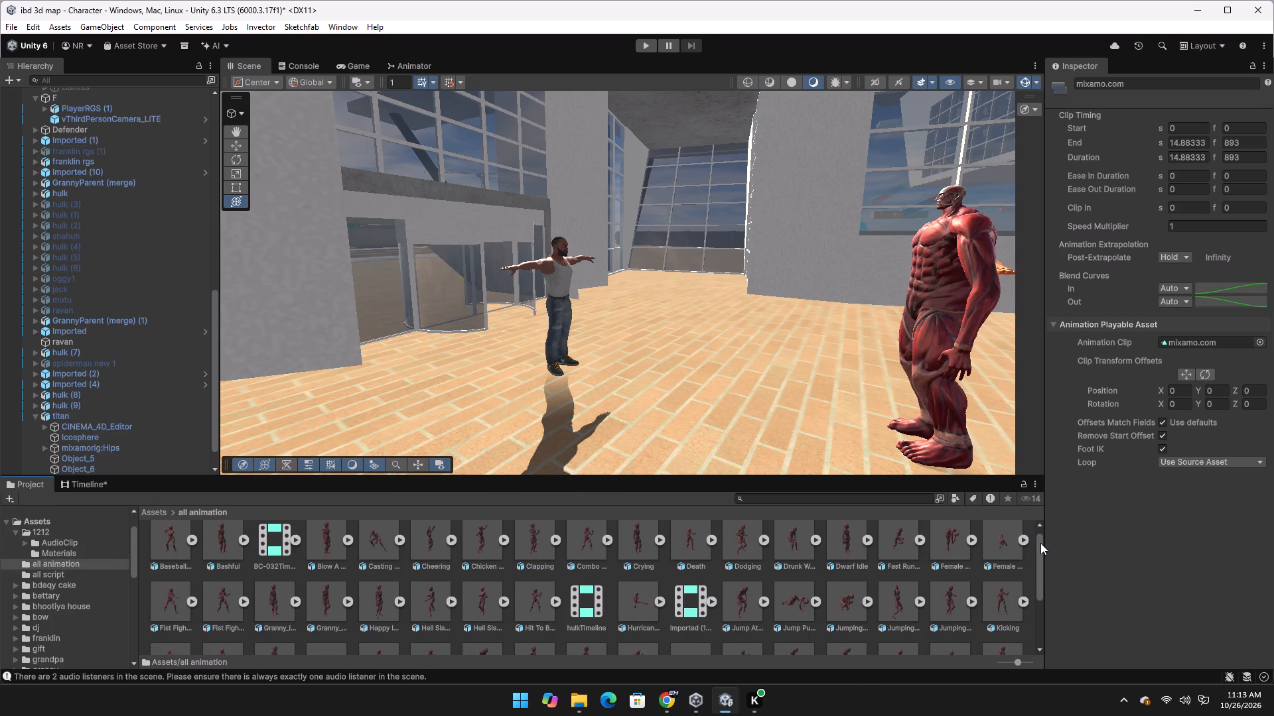
{"action": "left_click_drag", "start_coordinate": [1040, 543], "coordinate": [1038, 576]}
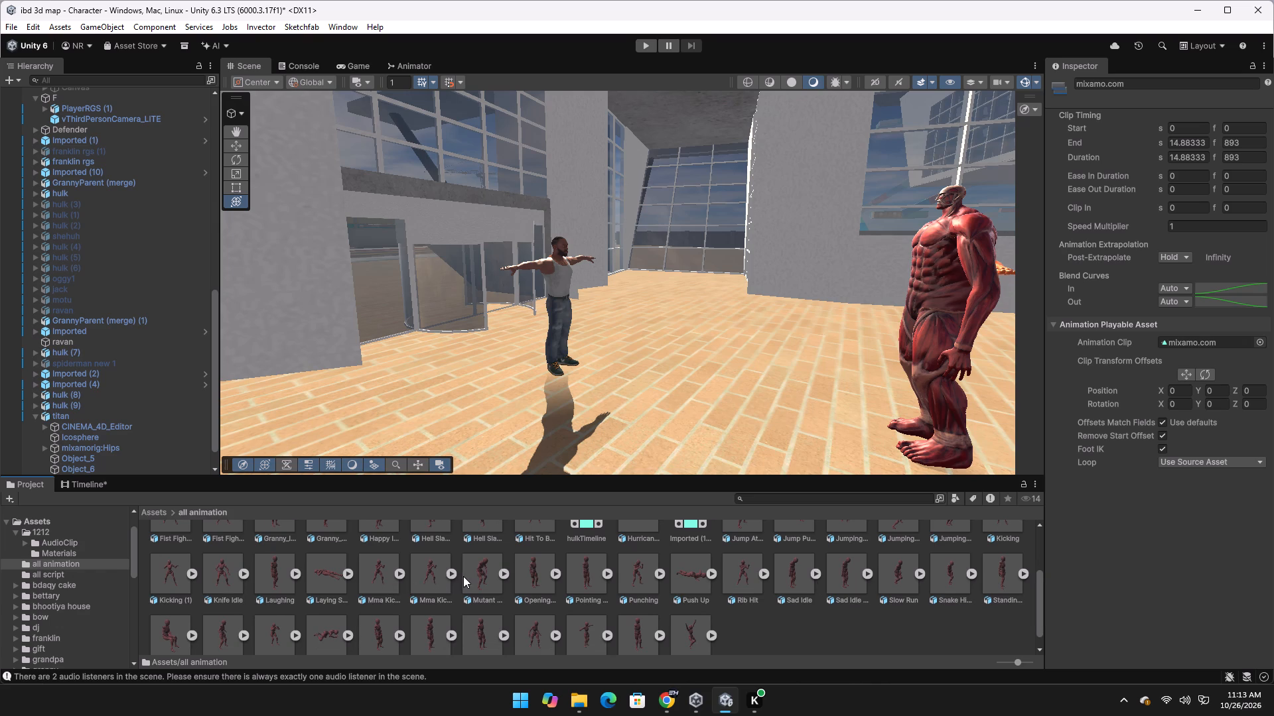
{"action": "left_click", "coordinate": [246, 573]}
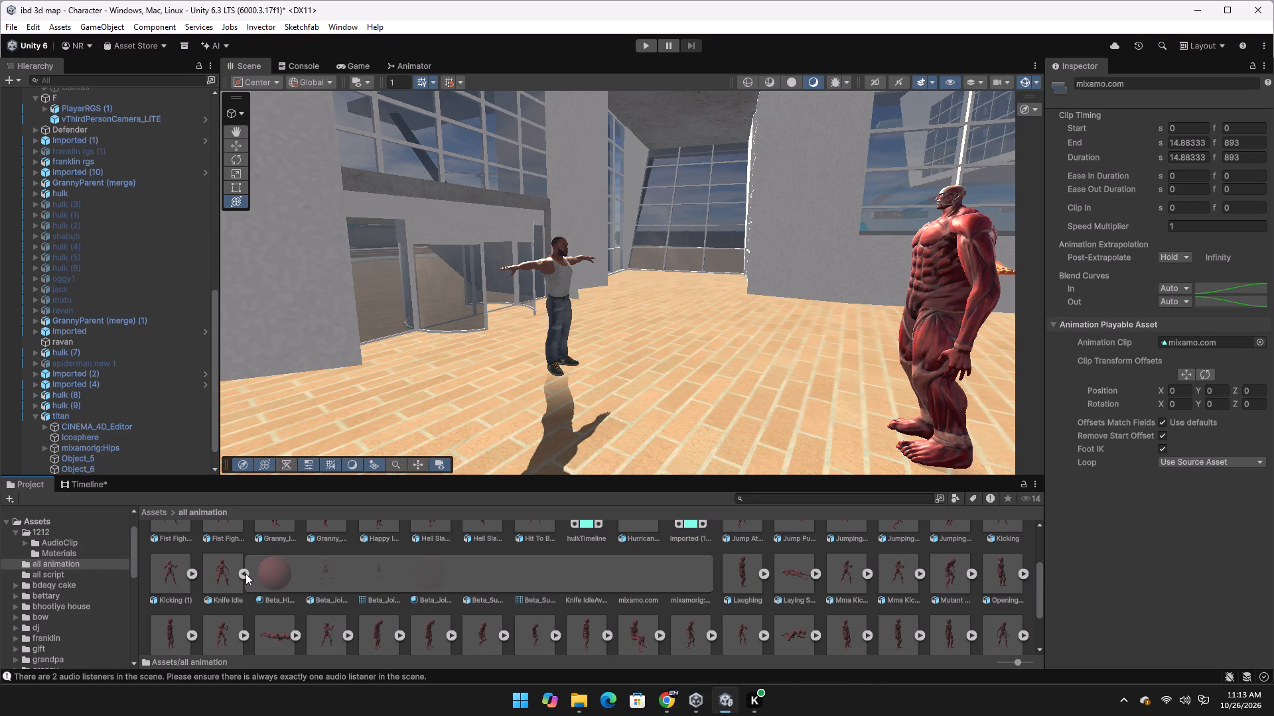
{"action": "left_click_drag", "start_coordinate": [648, 579], "coordinate": [132, 489]}
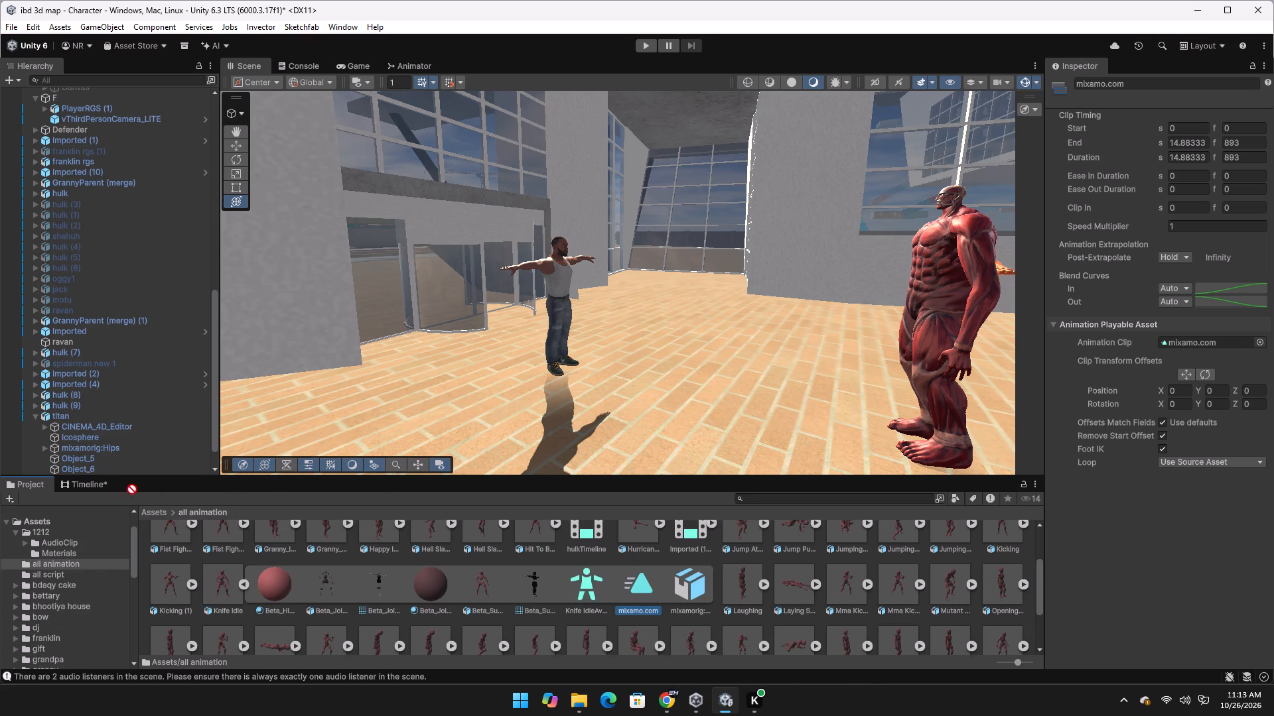
{"action": "left_click_drag", "start_coordinate": [132, 489], "coordinate": [220, 530]}
{"action": "left_click_drag", "start_coordinate": [277, 535], "coordinate": [263, 534]}
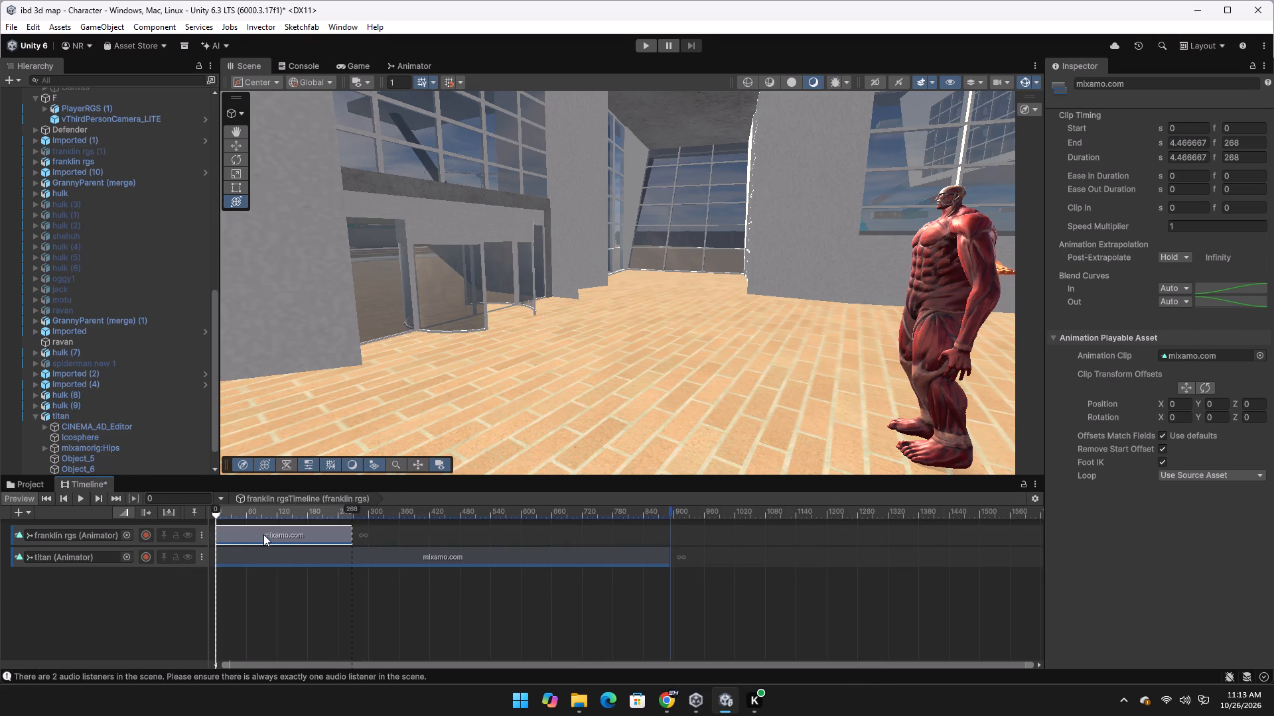
{"action": "left_click_drag", "start_coordinate": [263, 534], "coordinate": [254, 533]}
Set the track offsets of the franklin rgs animation track to Apply Scene Offsets.
{"action": "left_click", "coordinate": [202, 534]}
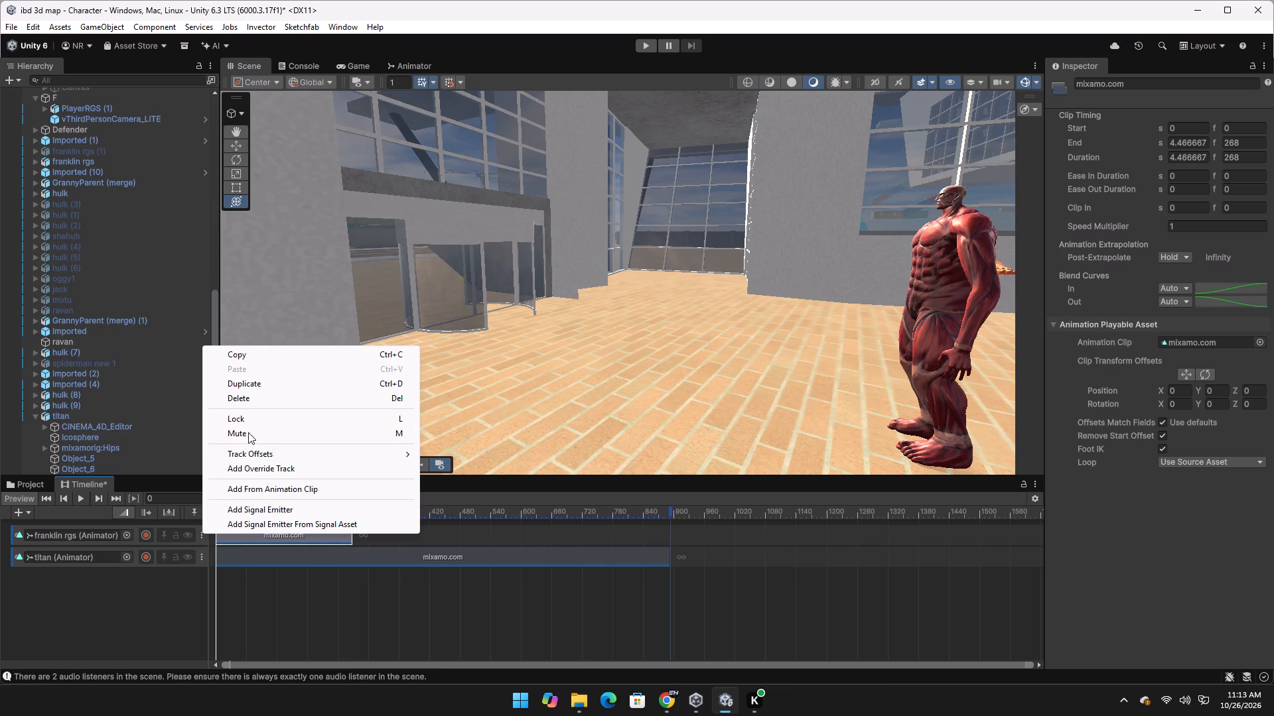
{"action": "left_click", "coordinate": [456, 471]}
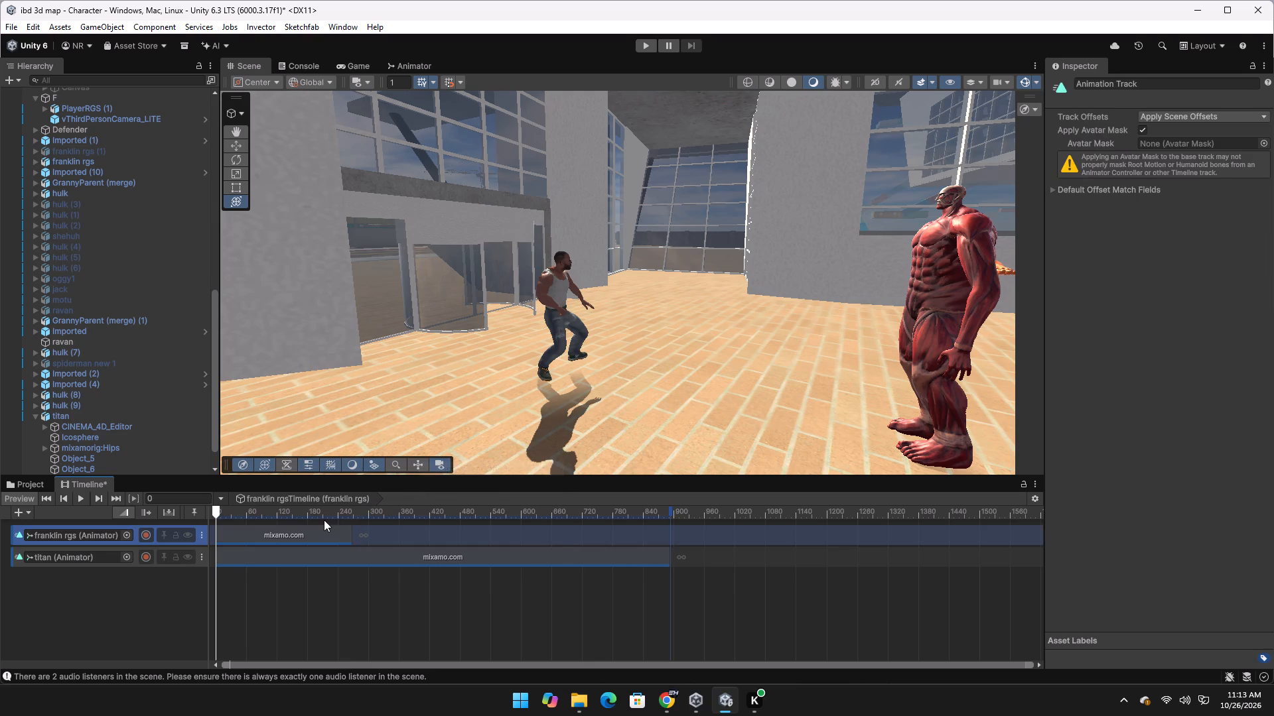
Extend the Knife Idle clip on the franklin rgs track to end at frame 893, level with the titan's clip.
{"action": "left_click", "coordinate": [330, 530]}
{"action": "left_click_drag", "start_coordinate": [350, 532], "coordinate": [670, 552]}
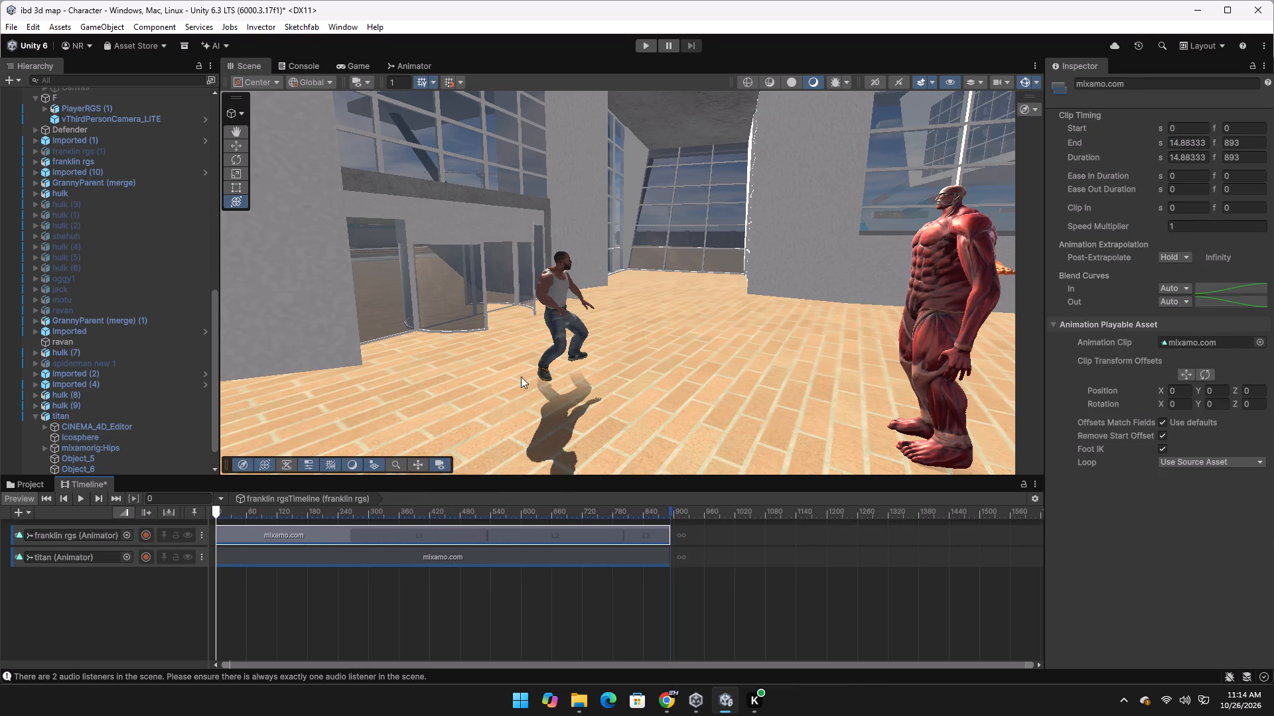
Split the Knife Idle clip on the franklin rgs track at frame 19, with its rotation offset tool active.
{"action": "left_click", "coordinate": [505, 530]}
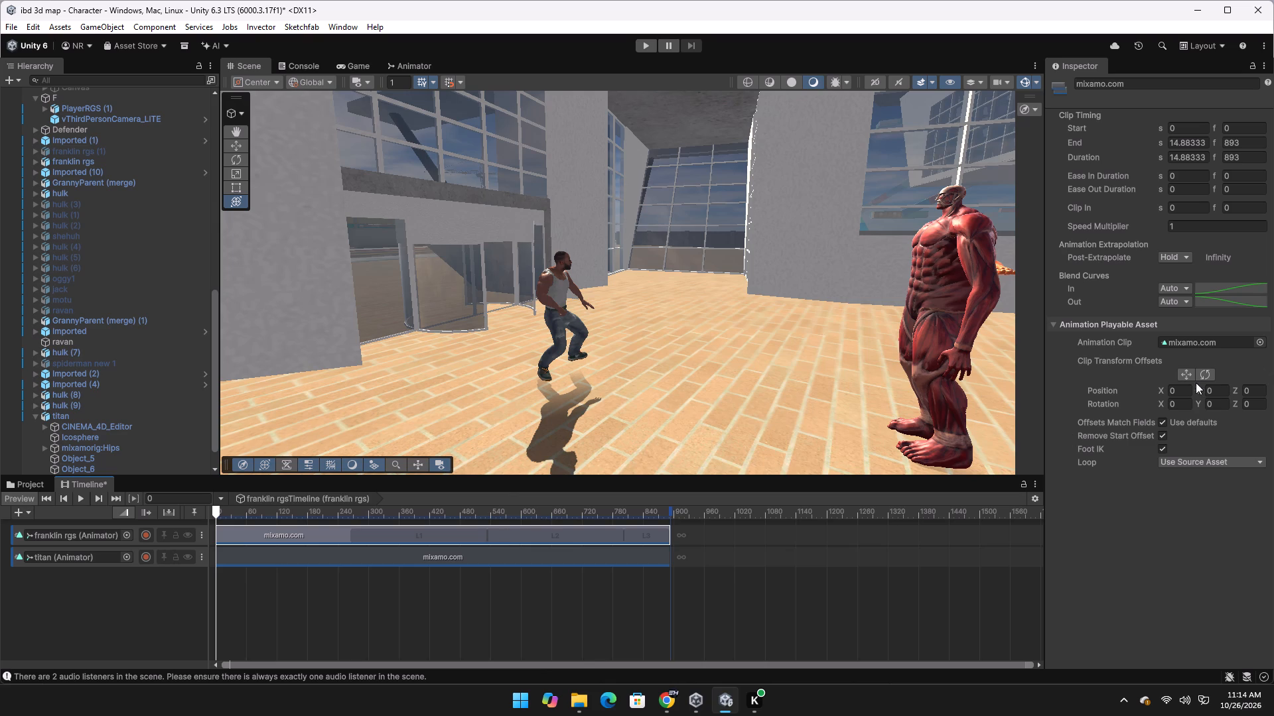
{"action": "left_click", "coordinate": [1204, 372]}
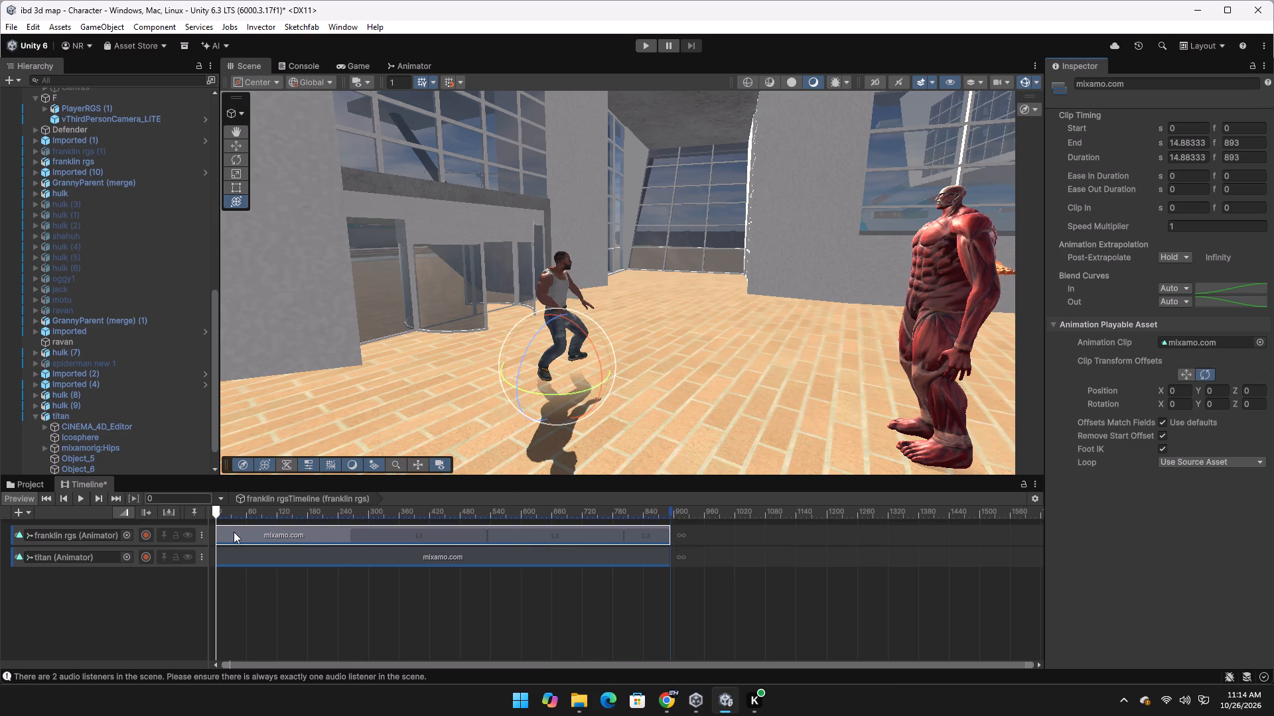
{"action": "left_click_drag", "start_coordinate": [216, 508], "coordinate": [226, 508]}
{"action": "key", "text": "s"}
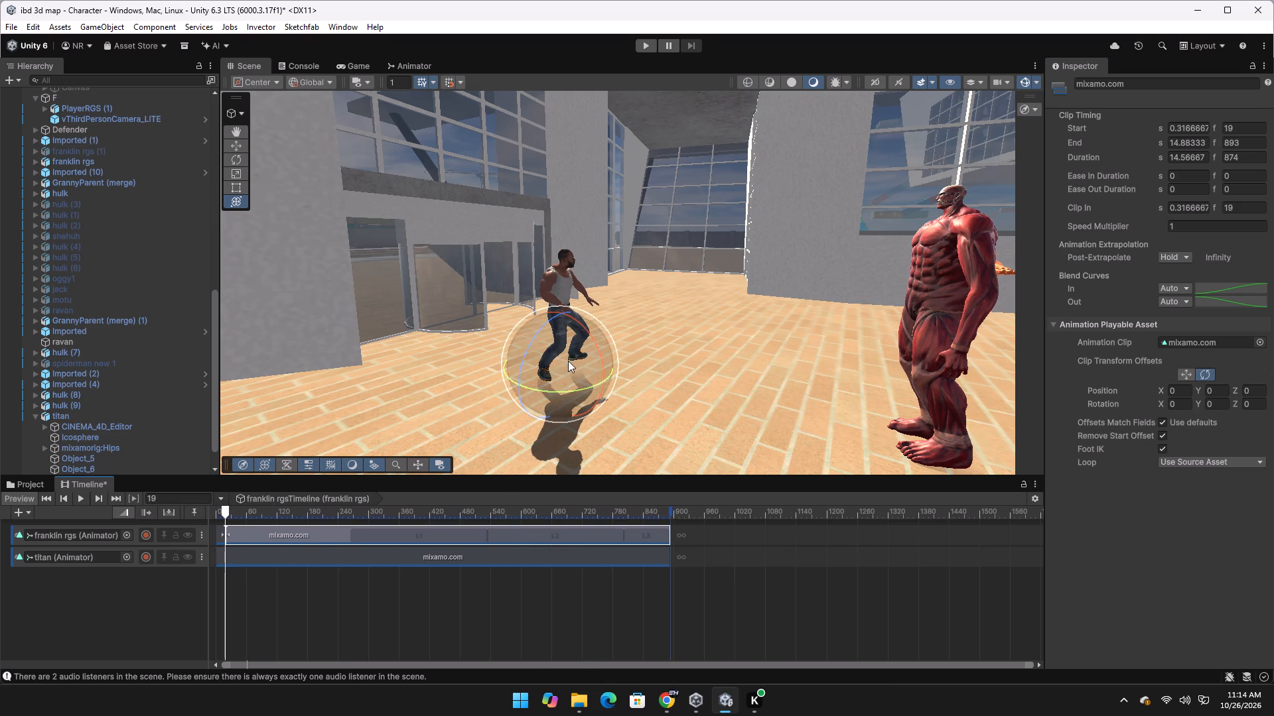
Rotate the longer Knife Idle piece's clip transform offset to about 76.69 degrees around Y.
{"action": "left_click_drag", "start_coordinate": [579, 390], "coordinate": [444, 394]}
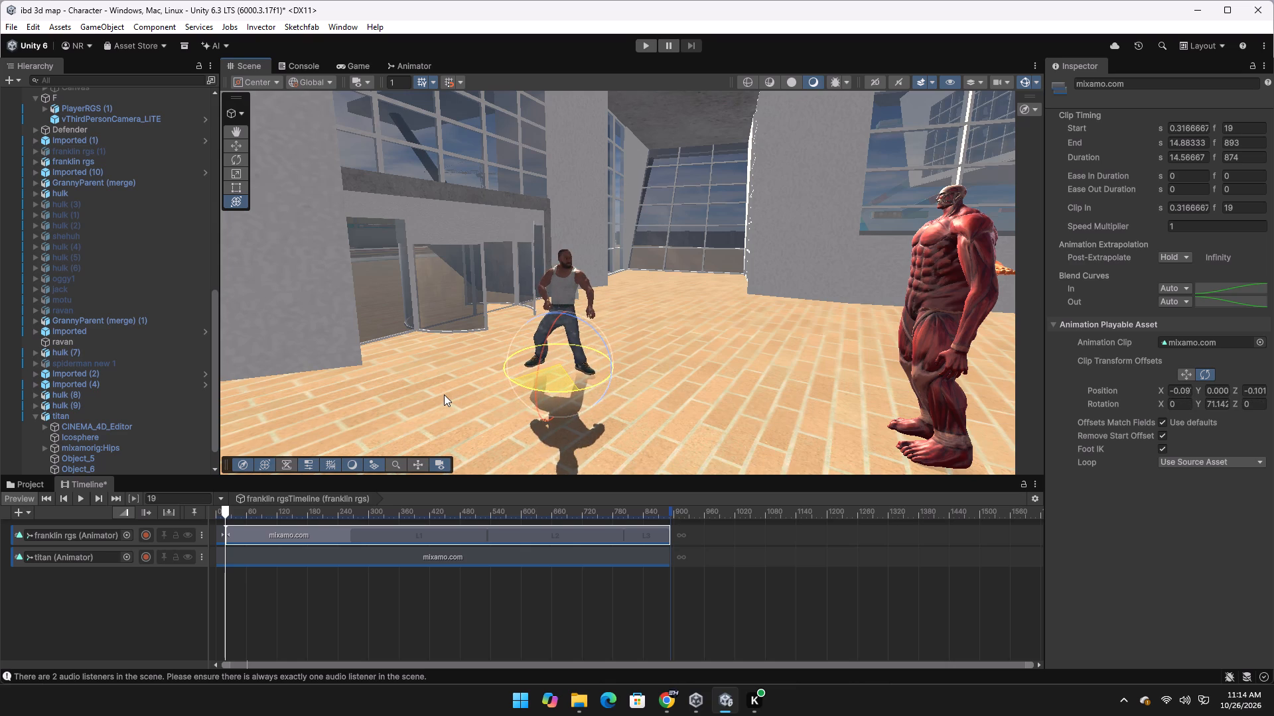
{"action": "left_click_drag", "start_coordinate": [444, 394], "coordinate": [435, 402]}
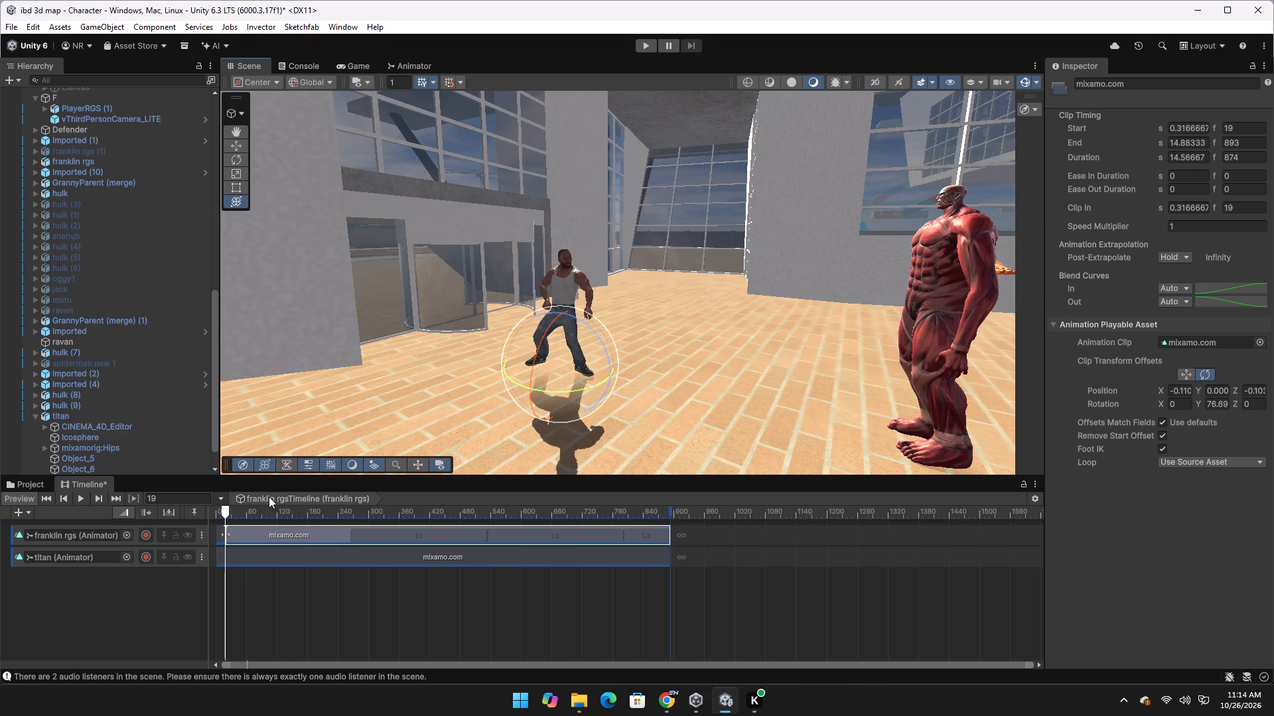
Move the longer Knife Idle piece to start at frame 0, overlapping the short piece, and scrub through the result.
{"action": "left_click_drag", "start_coordinate": [239, 534], "coordinate": [220, 532]}
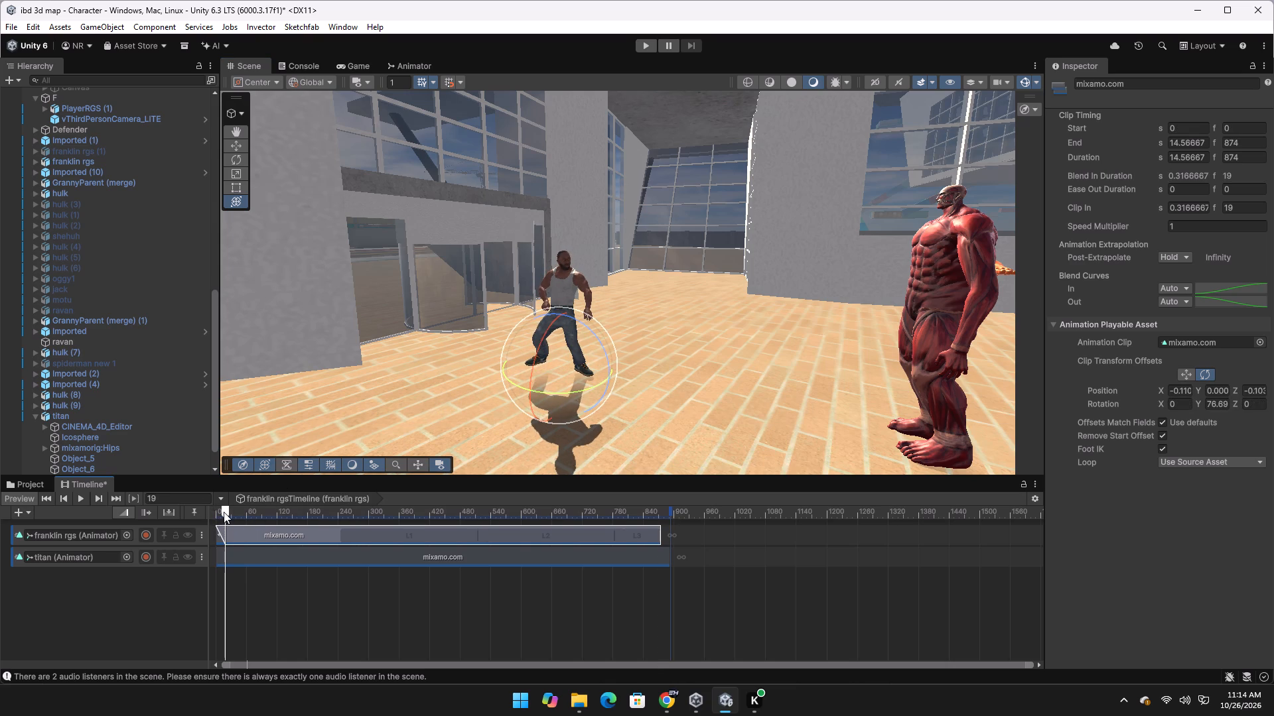
{"action": "left_click_drag", "start_coordinate": [224, 512], "coordinate": [240, 512]}
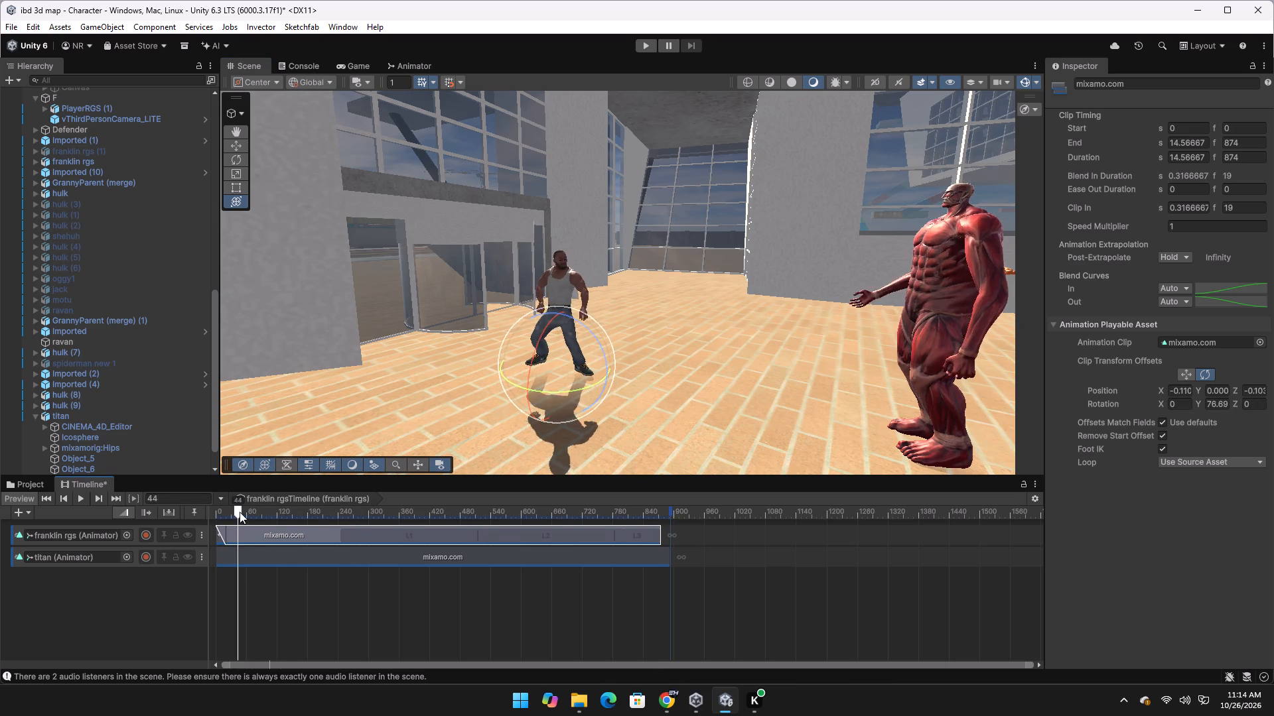
{"action": "left_click_drag", "start_coordinate": [240, 512], "coordinate": [414, 521]}
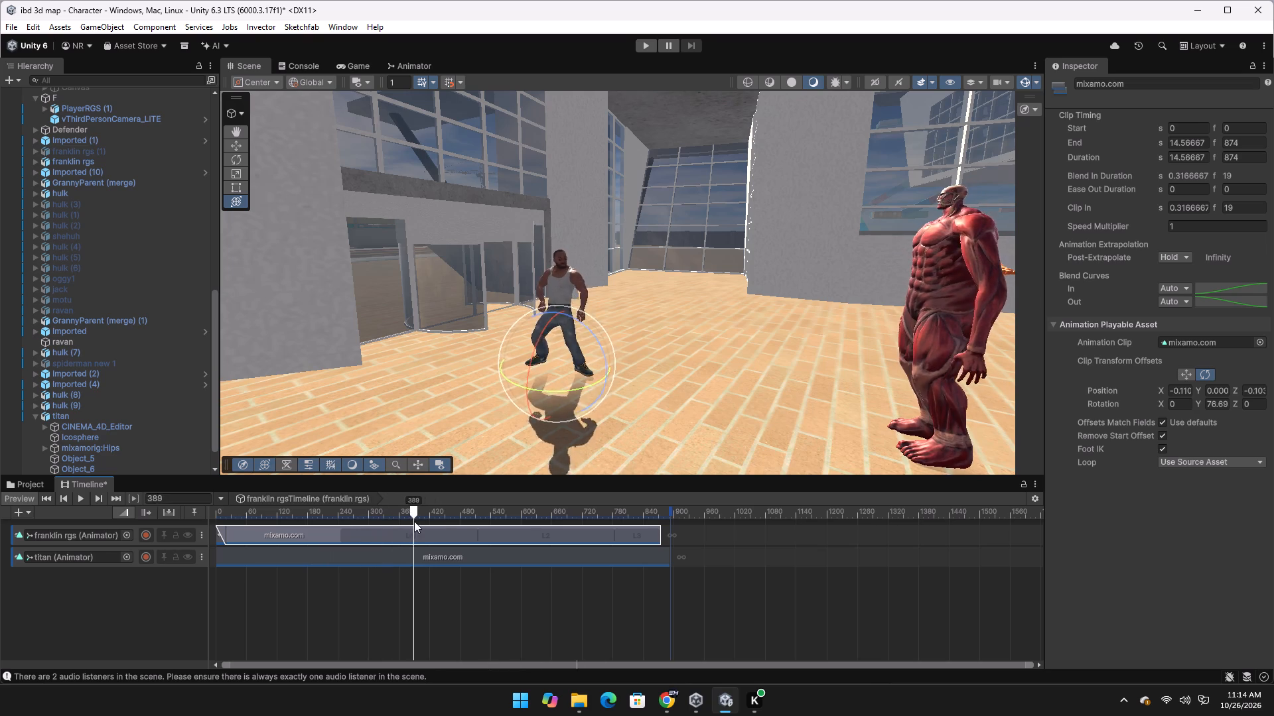
{"action": "left_click_drag", "start_coordinate": [414, 521], "coordinate": [624, 534]}
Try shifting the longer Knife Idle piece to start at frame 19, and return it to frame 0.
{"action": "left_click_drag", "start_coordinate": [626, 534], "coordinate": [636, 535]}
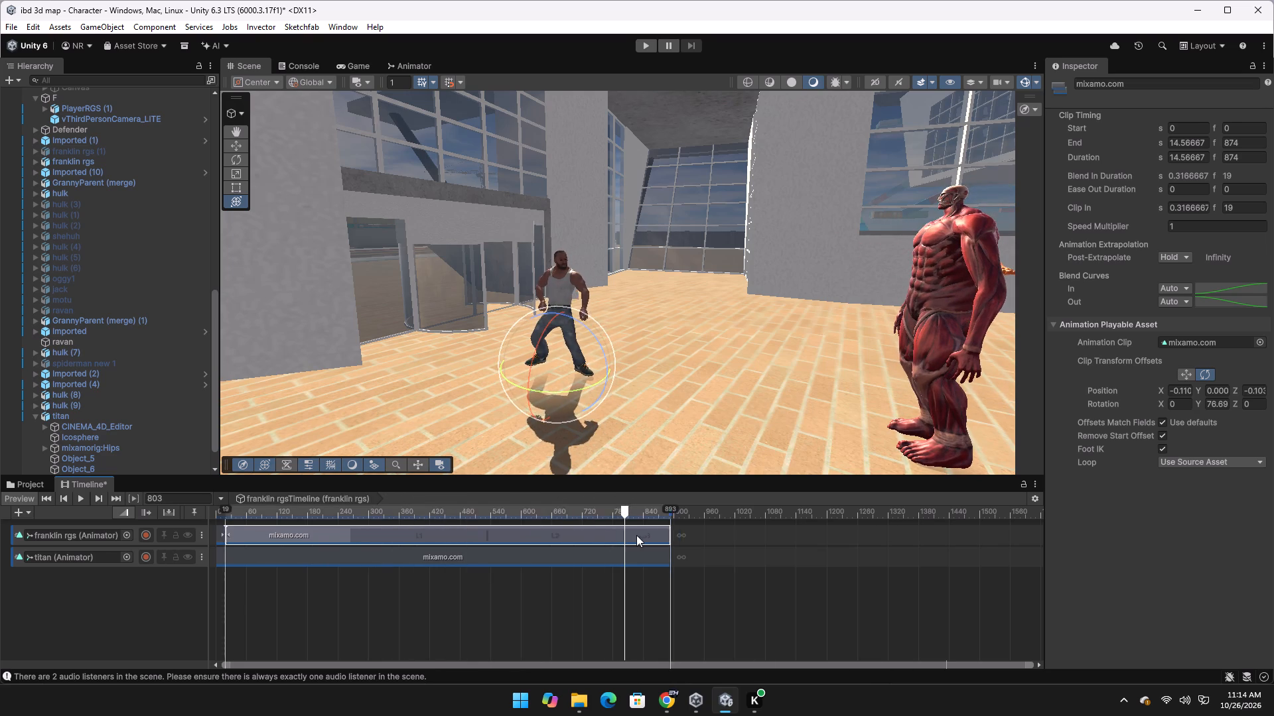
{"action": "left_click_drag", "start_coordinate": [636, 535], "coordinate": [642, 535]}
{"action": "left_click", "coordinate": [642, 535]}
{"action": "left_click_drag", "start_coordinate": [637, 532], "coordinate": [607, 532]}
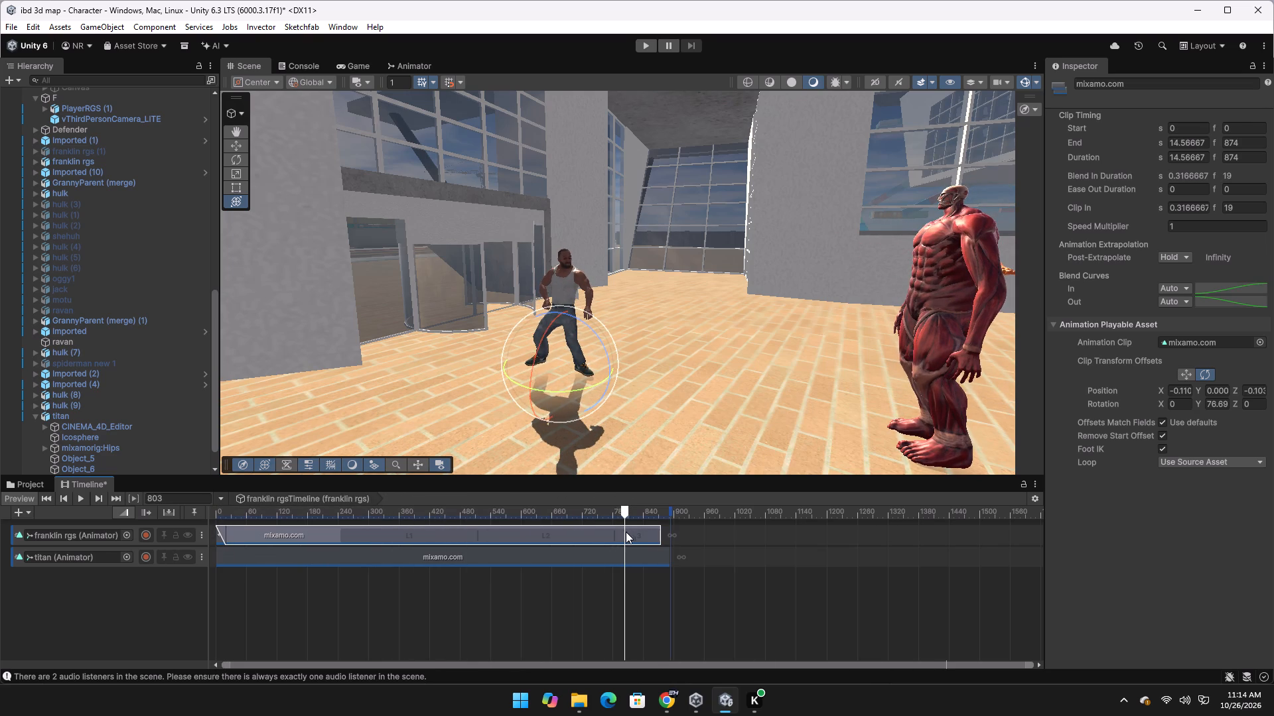
Extend the end of the longer Knife Idle piece on the franklin rgs track to frame 893.
{"action": "left_click_drag", "start_coordinate": [622, 509], "coordinate": [641, 516]}
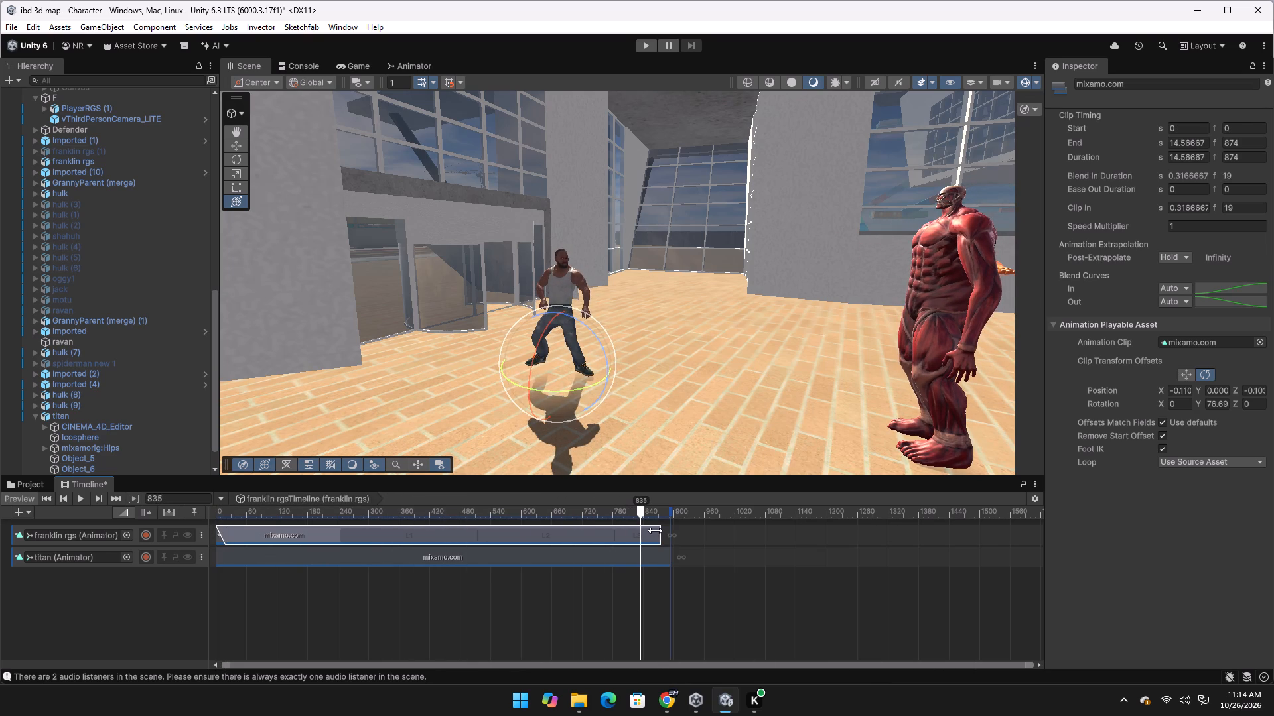
{"action": "left_click_drag", "start_coordinate": [656, 530], "coordinate": [665, 532]}
Place the mixamo.com clip of Fist Fight A on the franklin rgs track starting at frame 876, overlapping the end of Knife Idle.
{"action": "left_click_drag", "start_coordinate": [639, 510], "coordinate": [659, 514]}
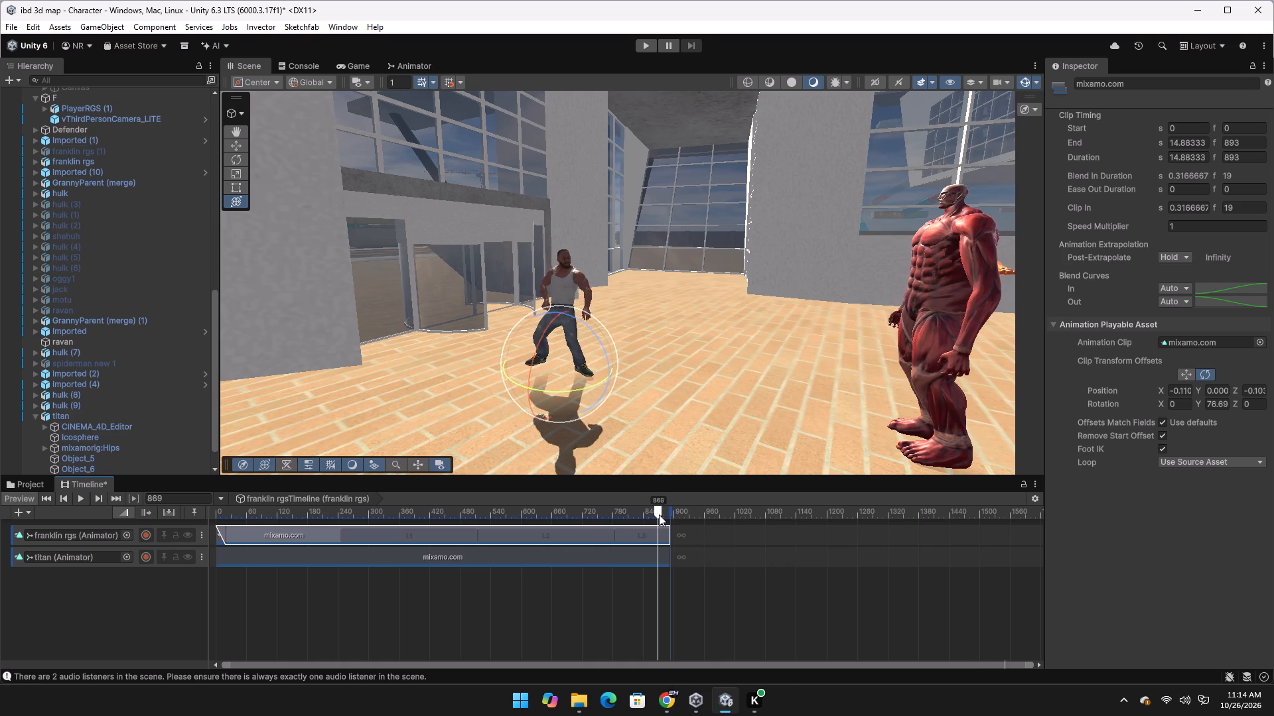
{"action": "left_click_drag", "start_coordinate": [659, 514], "coordinate": [662, 517]}
{"action": "left_click", "coordinate": [30, 485]}
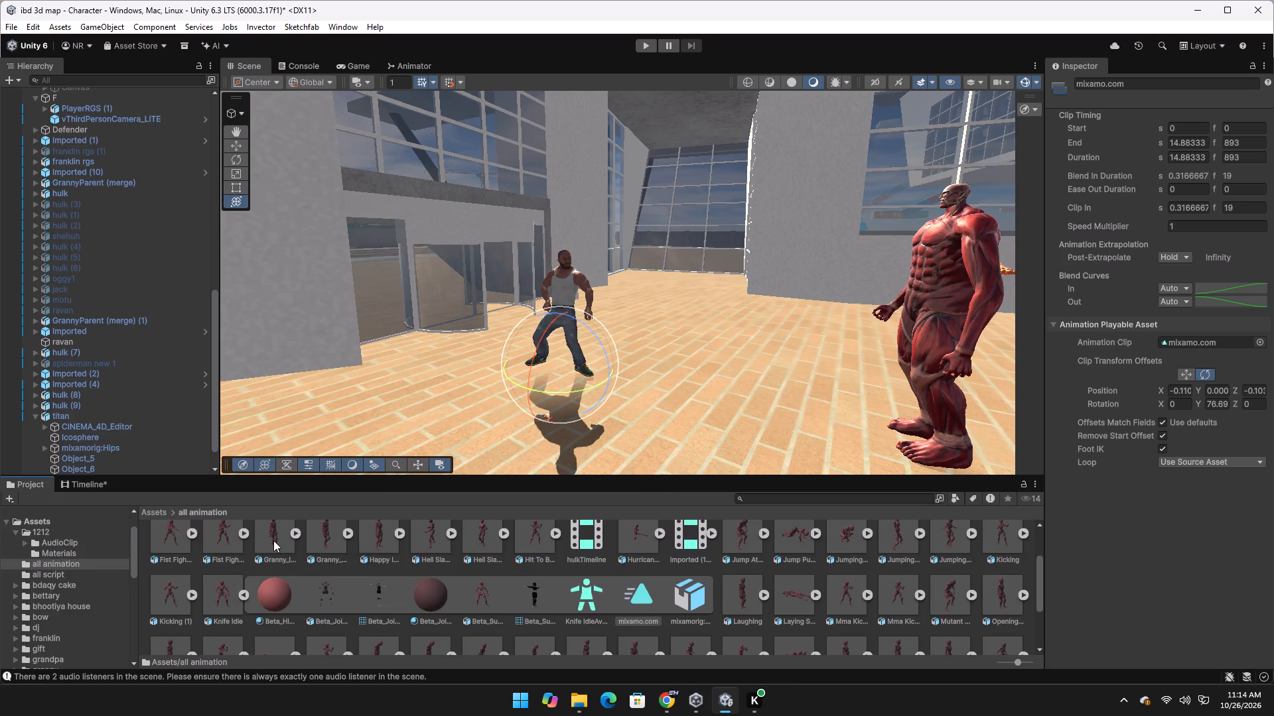
{"action": "left_click", "coordinate": [240, 596]}
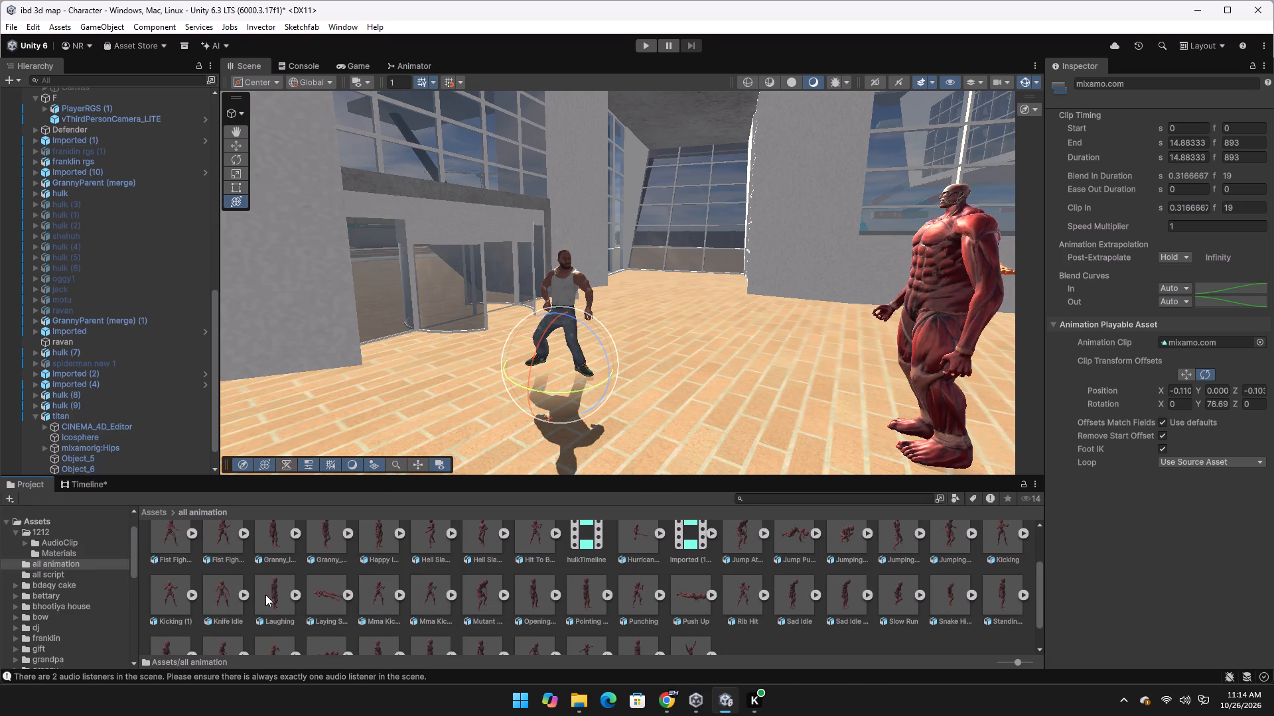
{"action": "left_click_drag", "start_coordinate": [1036, 579], "coordinate": [1036, 551]}
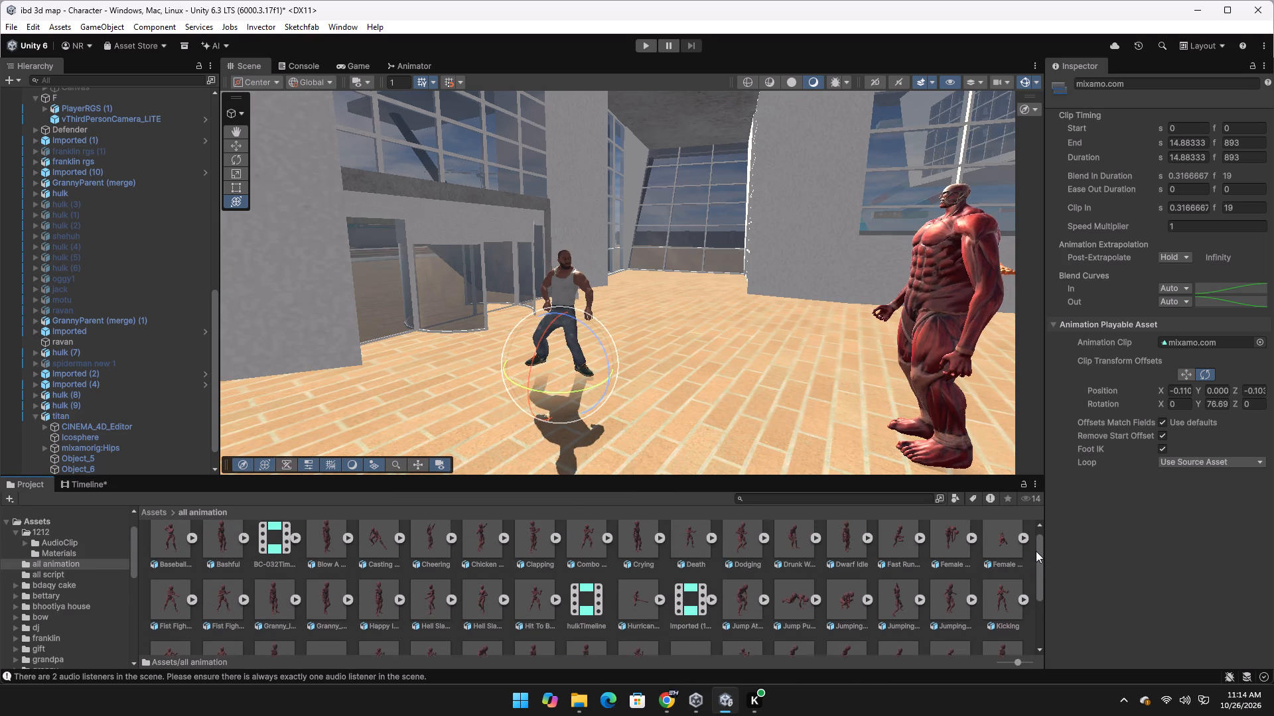
{"action": "left_click_drag", "start_coordinate": [1036, 551], "coordinate": [1036, 543]}
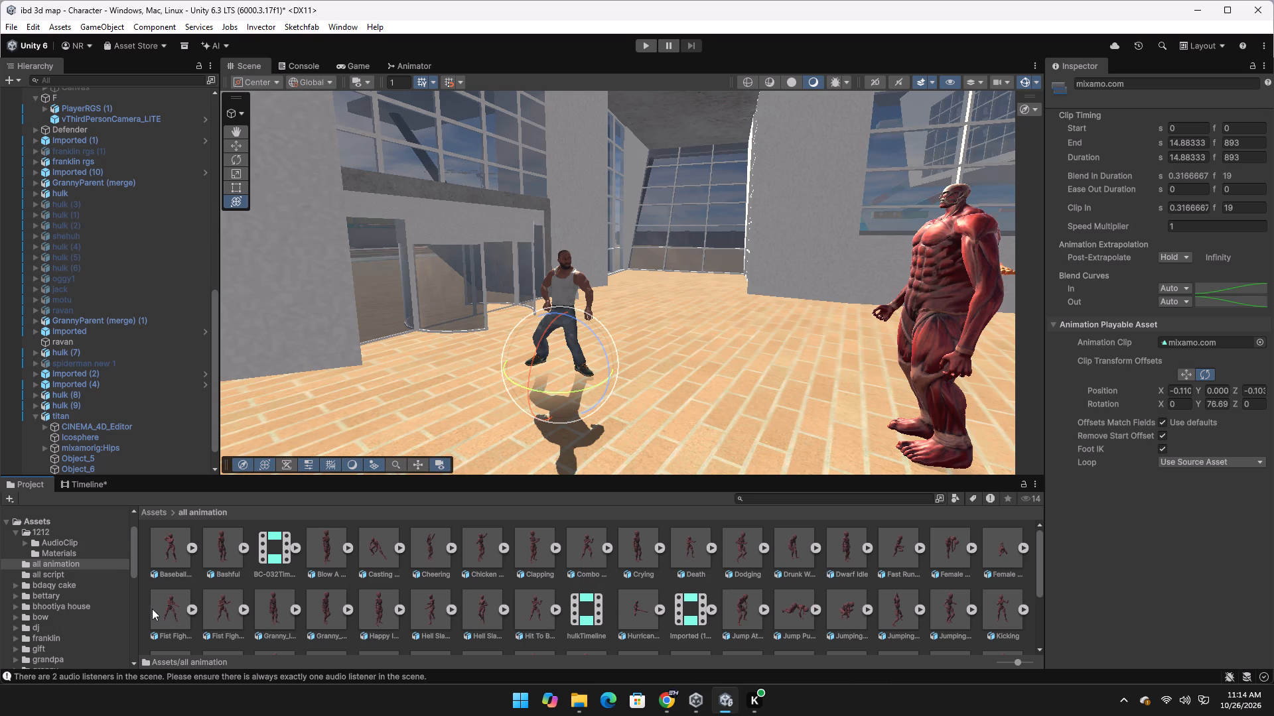
{"action": "left_click", "coordinate": [169, 605]}
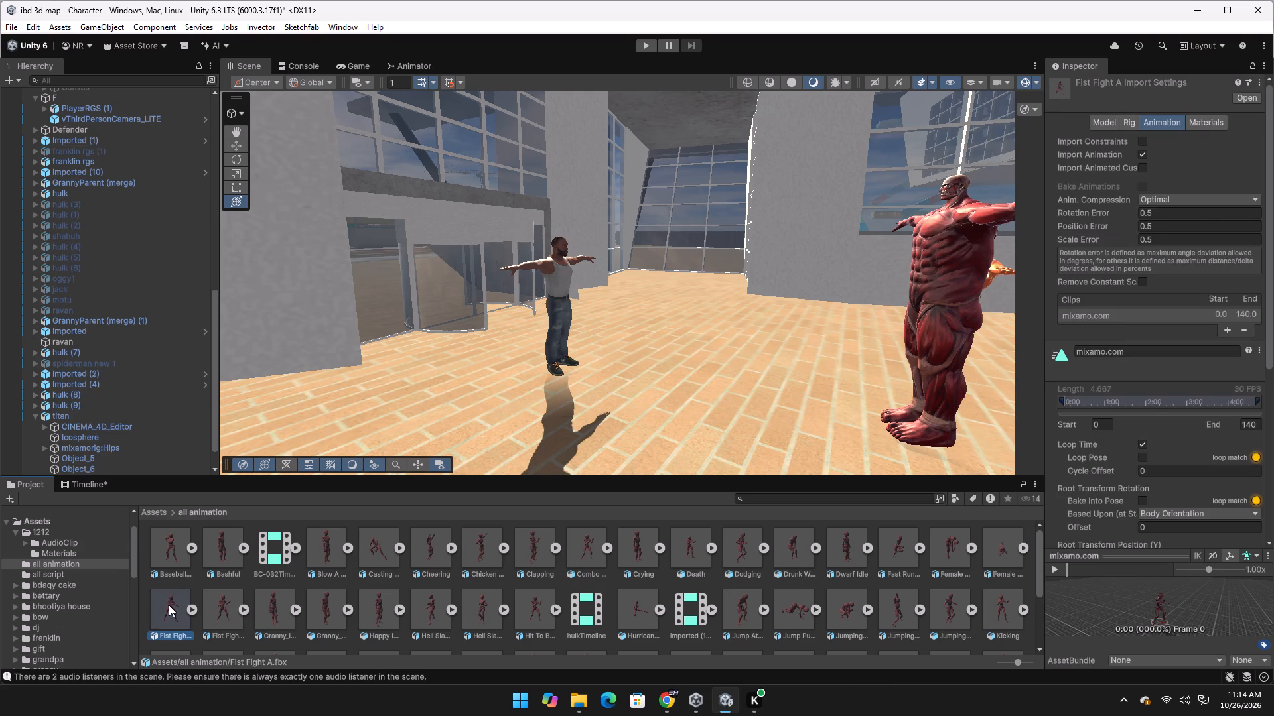
{"action": "left_click", "coordinate": [193, 607]}
{"action": "left_click_drag", "start_coordinate": [587, 614], "coordinate": [378, 565]}
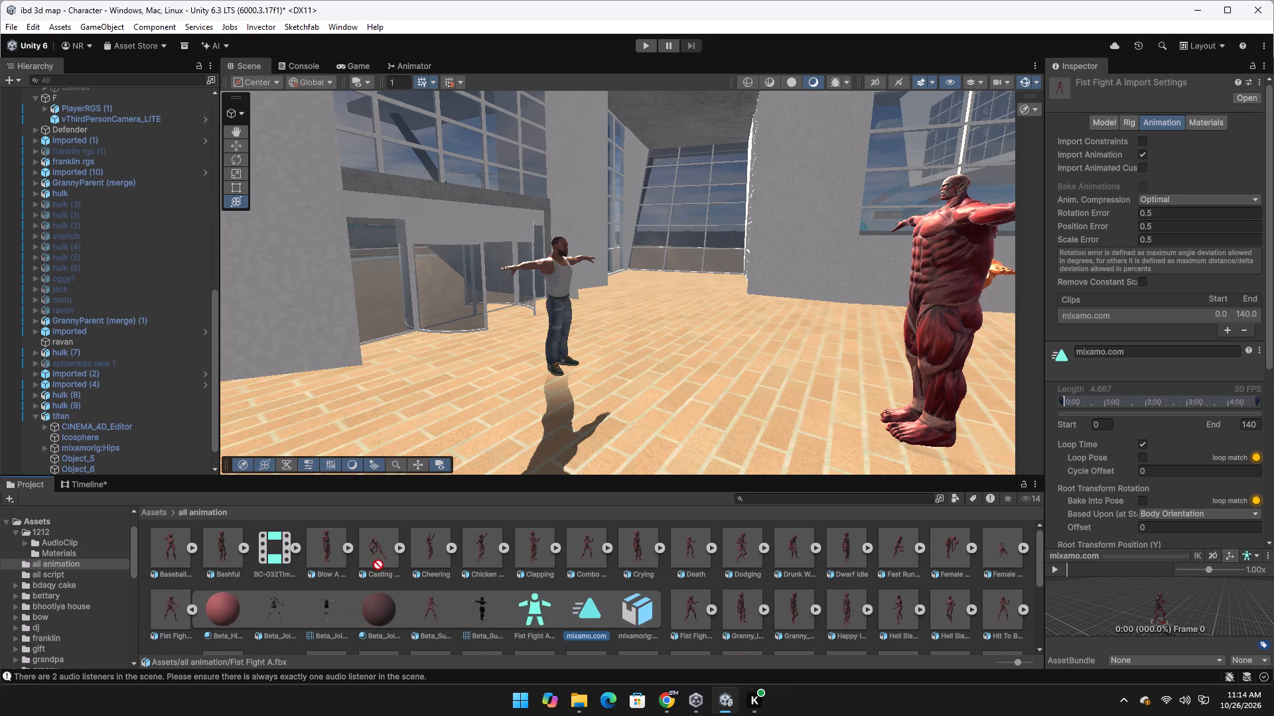
{"action": "left_click_drag", "start_coordinate": [378, 565], "coordinate": [699, 523]}
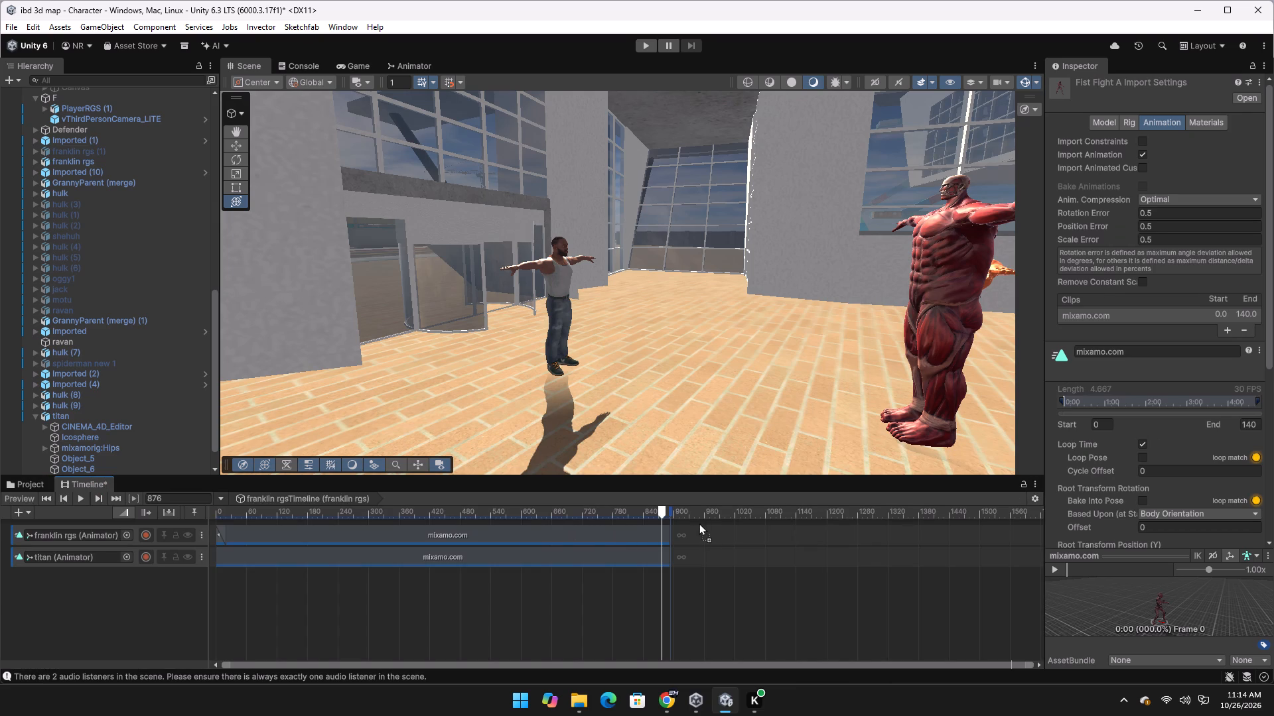
{"action": "left_click_drag", "start_coordinate": [699, 523], "coordinate": [687, 528]}
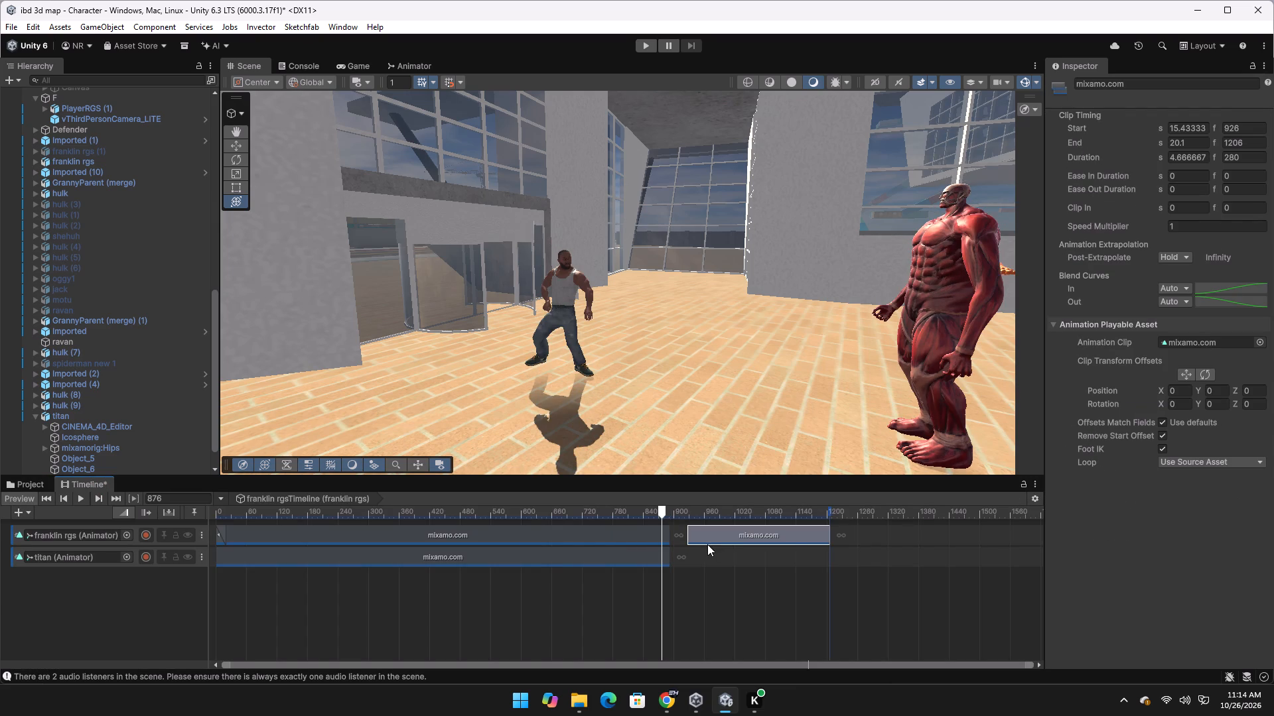
{"action": "left_click_drag", "start_coordinate": [719, 532], "coordinate": [689, 527]}
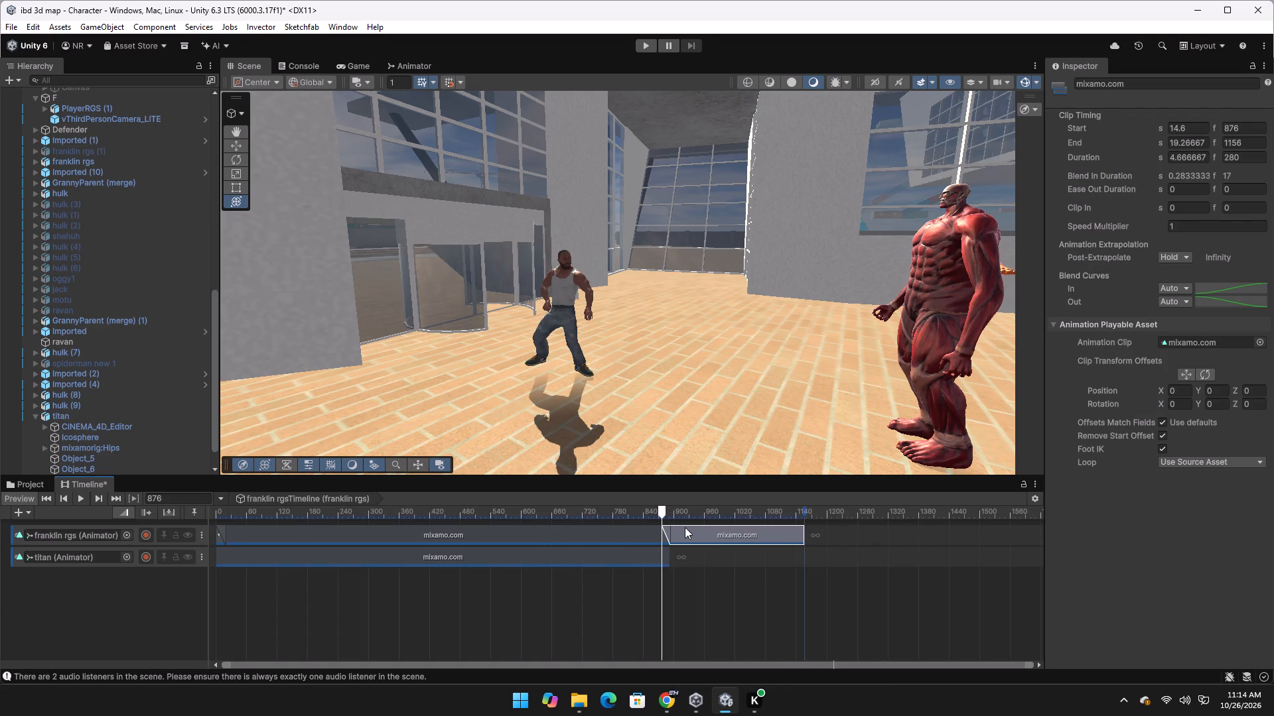
Scrub through the Fist Fight A clip to examine franklin rgs's movement and facing against the titan.
{"action": "left_click_drag", "start_coordinate": [664, 508], "coordinate": [687, 520]}
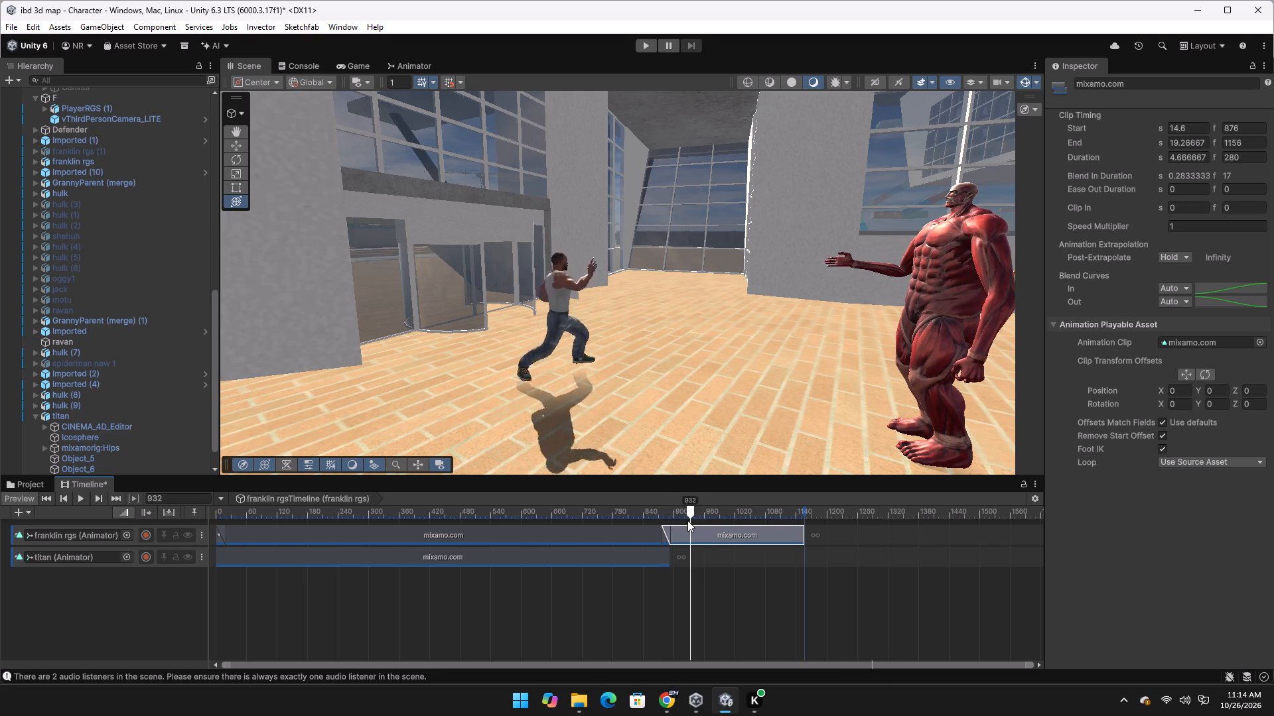
{"action": "left_click_drag", "start_coordinate": [687, 520], "coordinate": [784, 531]}
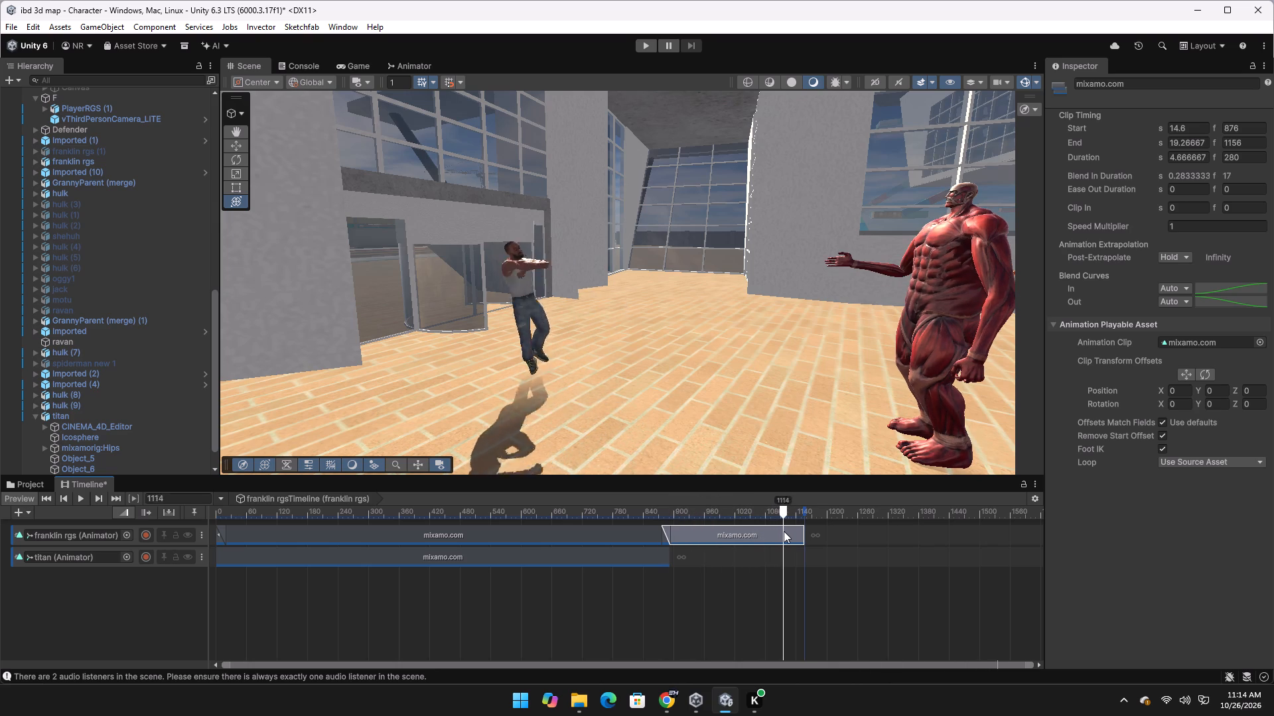
{"action": "left_click_drag", "start_coordinate": [784, 531], "coordinate": [720, 527]}
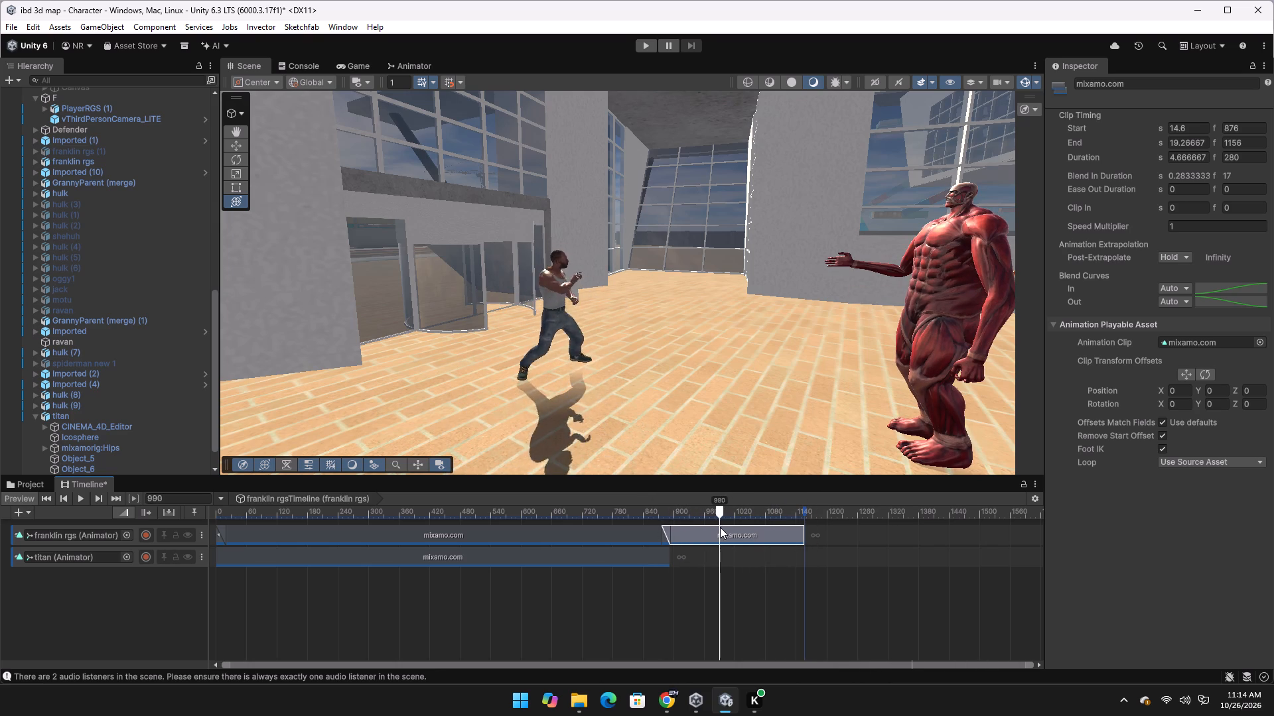
At frame 907, move franklin rgs's Fist Fight A clip offset toward the titan, to about X -0.176, Y 0.281, Z 3.174.
{"action": "left_click_drag", "start_coordinate": [720, 527], "coordinate": [668, 528]}
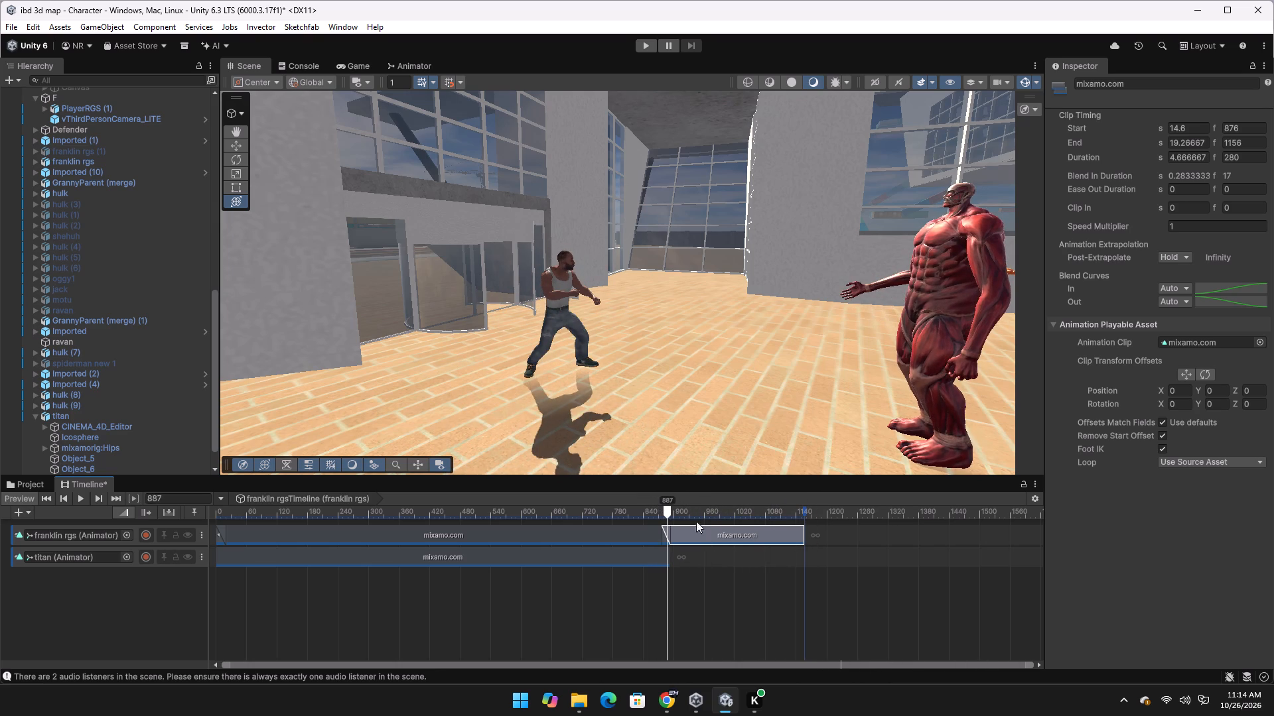
{"action": "left_click_drag", "start_coordinate": [668, 514], "coordinate": [676, 514]}
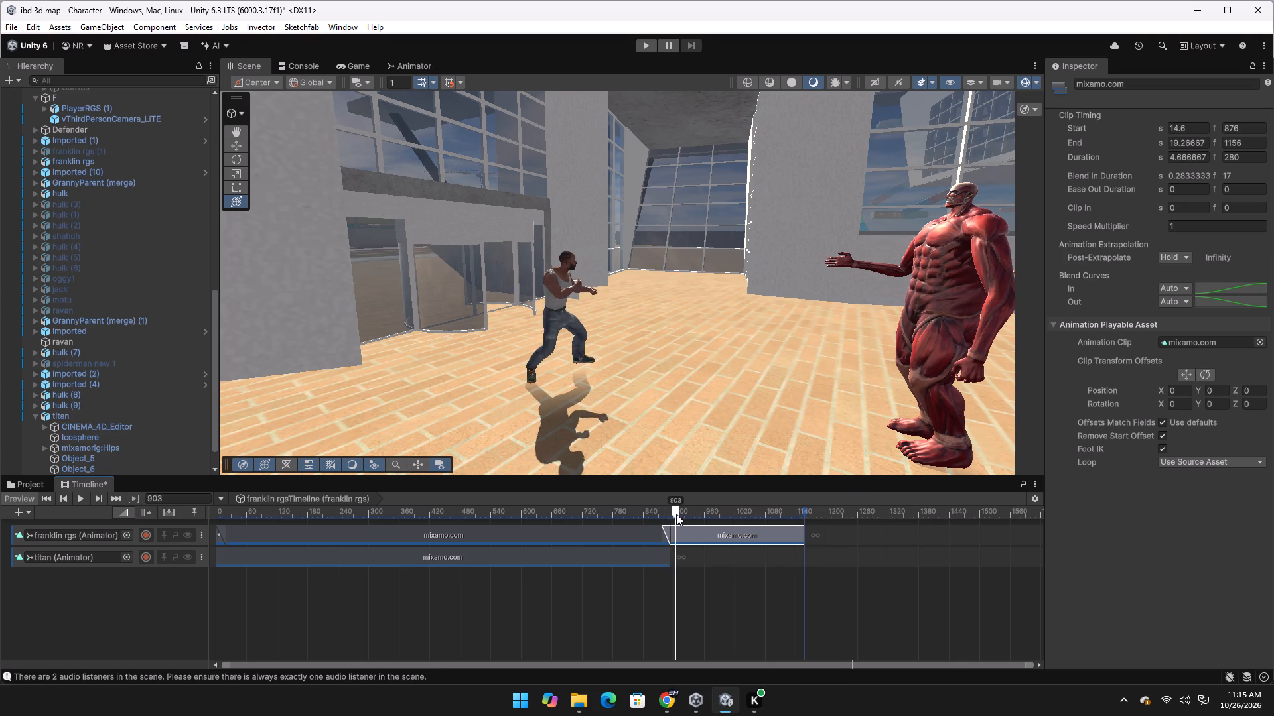
{"action": "left_click_drag", "start_coordinate": [676, 514], "coordinate": [677, 514]}
{"action": "left_click", "coordinate": [1193, 375]}
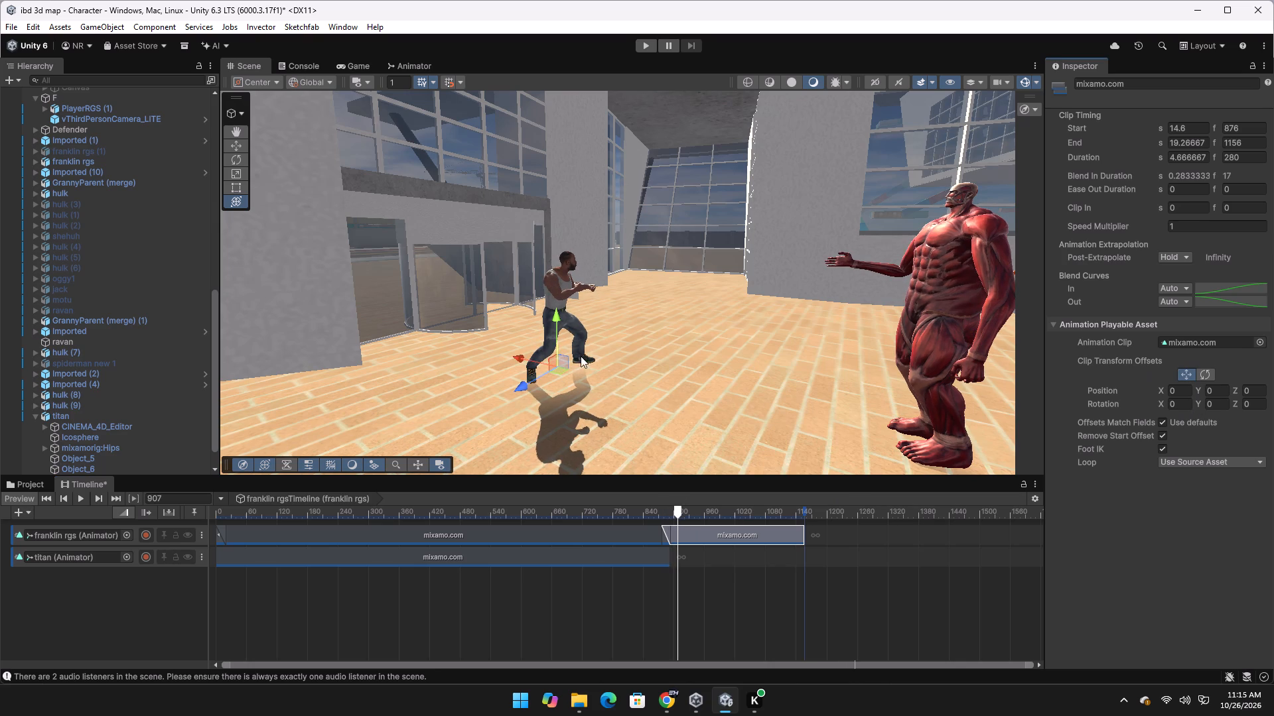
{"action": "left_click_drag", "start_coordinate": [519, 359], "coordinate": [600, 387]}
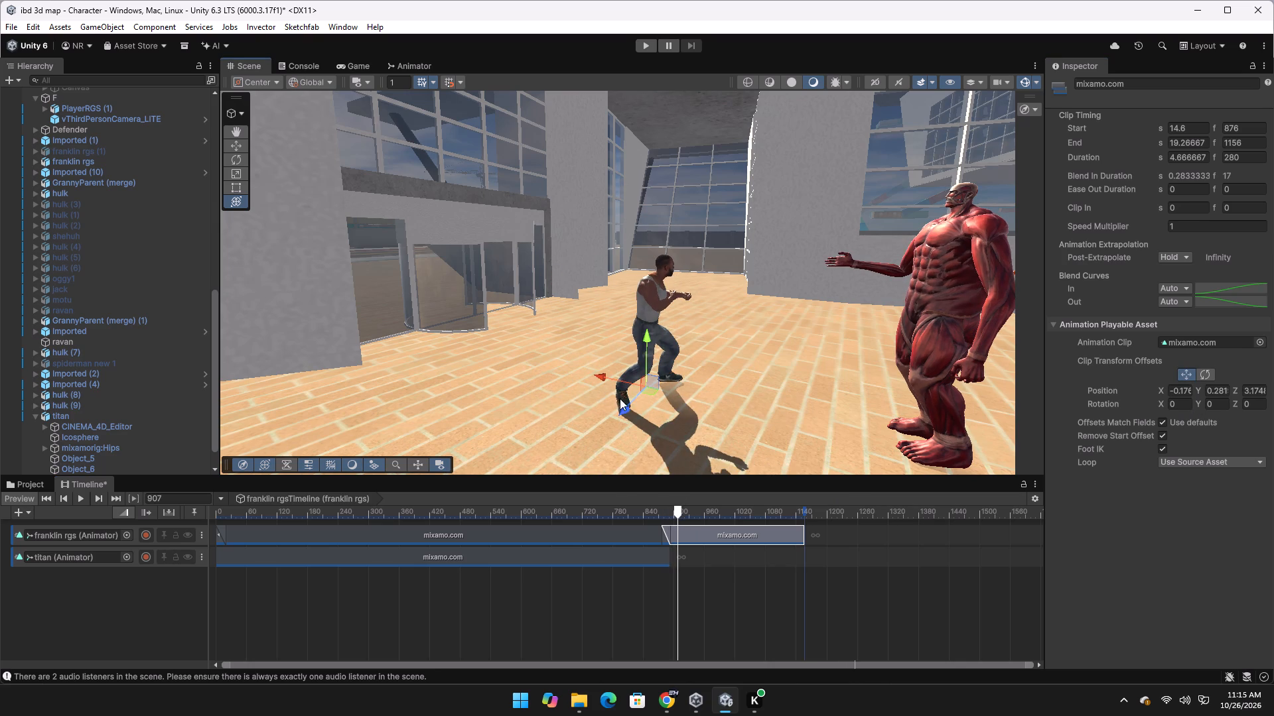
Rotate franklin rgs's Fist Fight A clip offset about the vertical axis to about 78.94 degrees.
{"action": "left_click", "coordinate": [1211, 379]}
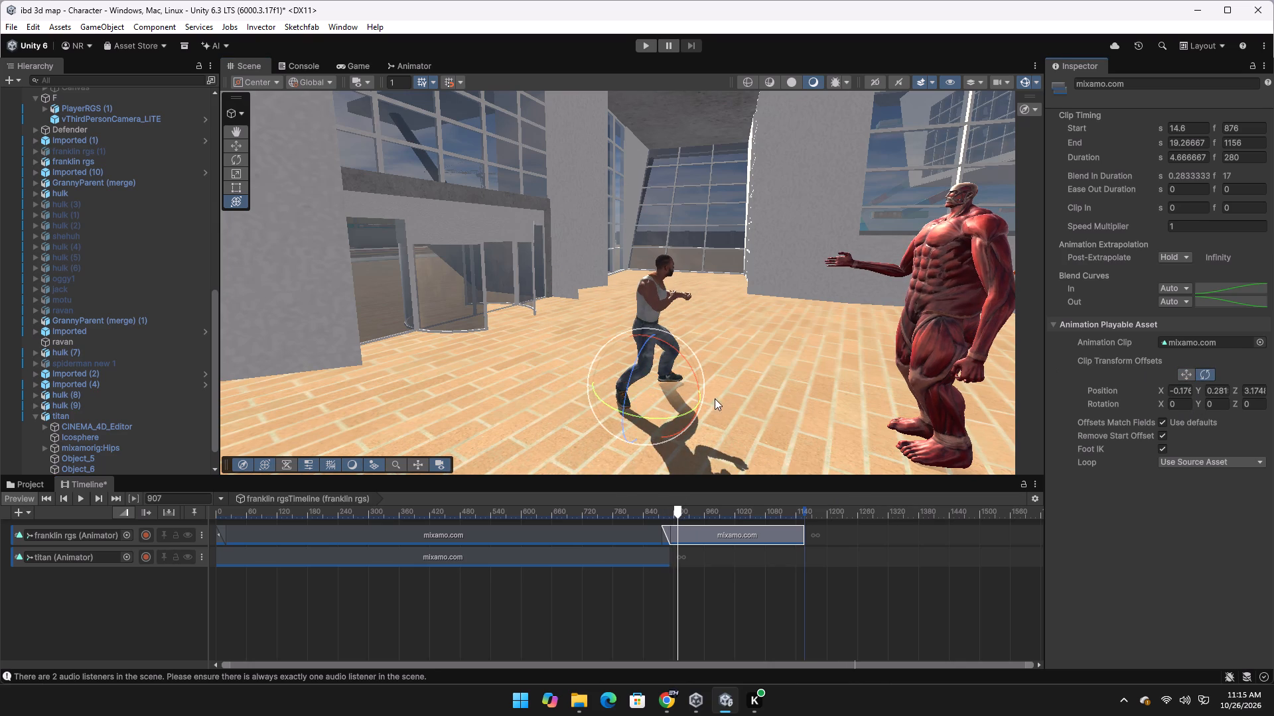
{"action": "left_click_drag", "start_coordinate": [681, 414], "coordinate": [564, 428]}
{"action": "left_click", "coordinate": [677, 415]}
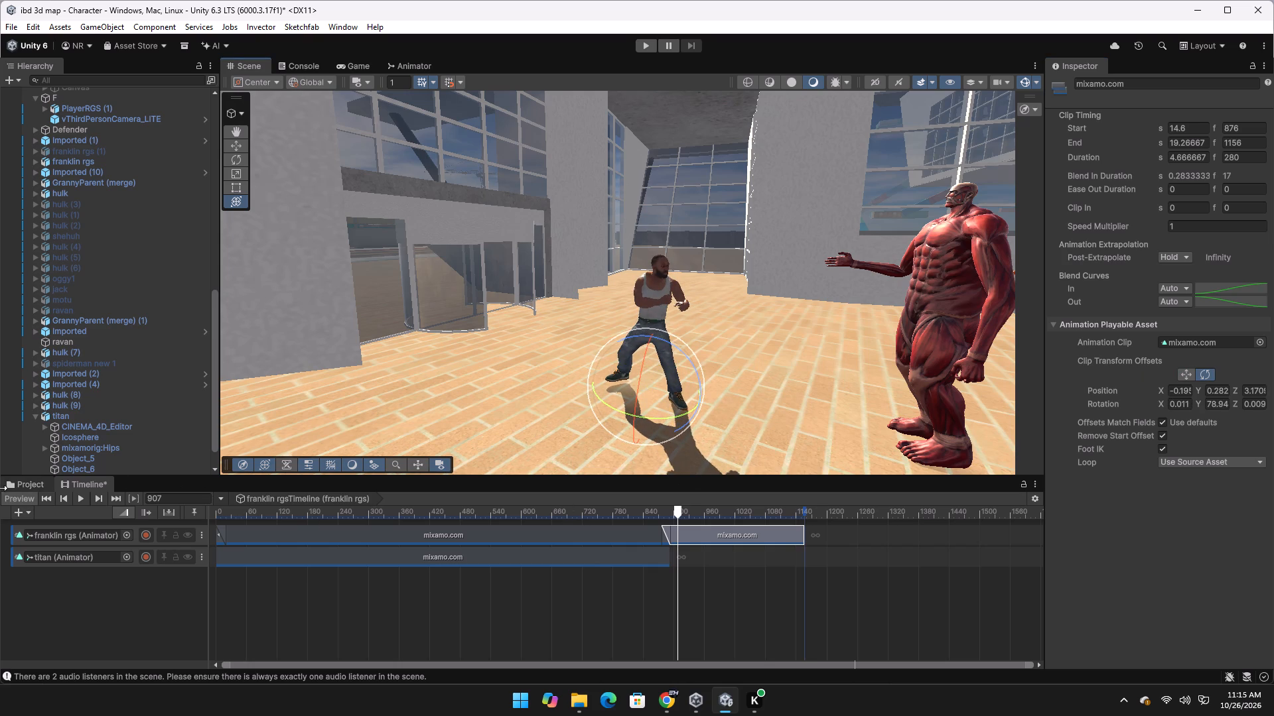
Place the mixamo.com clip of Fist Fight B on the titan track starting at frame 876, overlapping the preceding clip.
{"action": "left_click", "coordinate": [28, 481]}
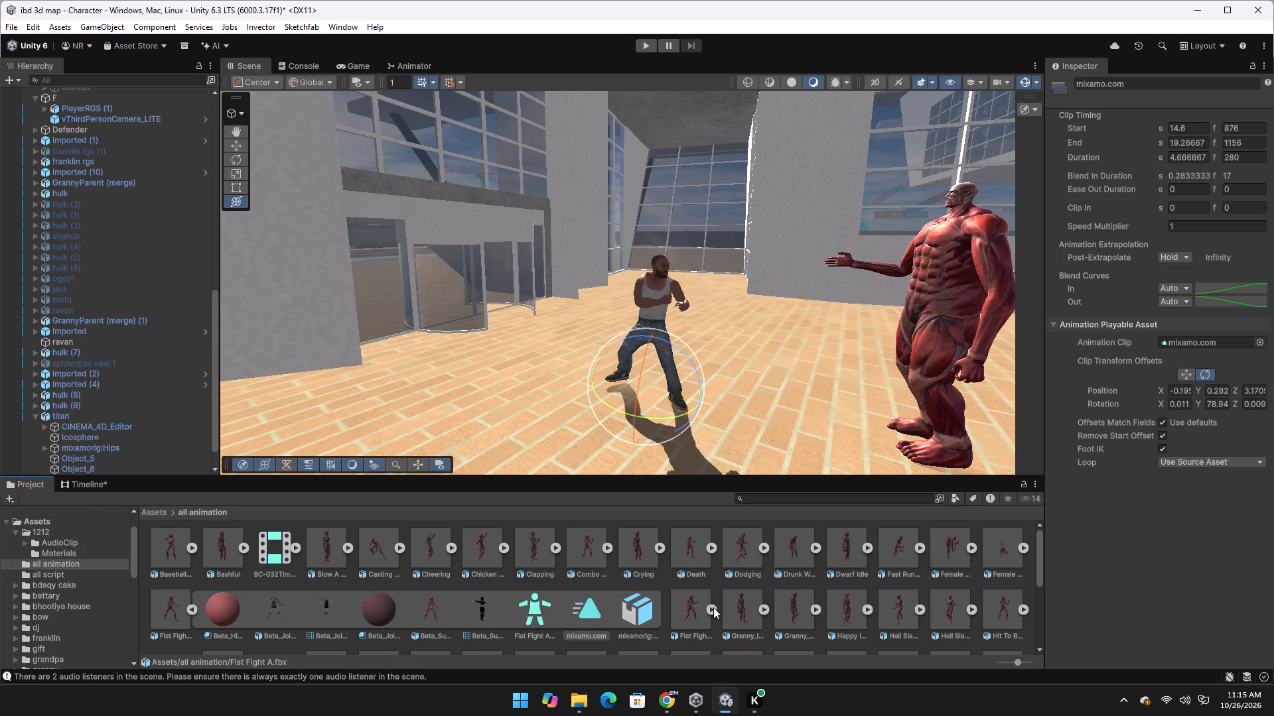
{"action": "left_click", "coordinate": [711, 610]}
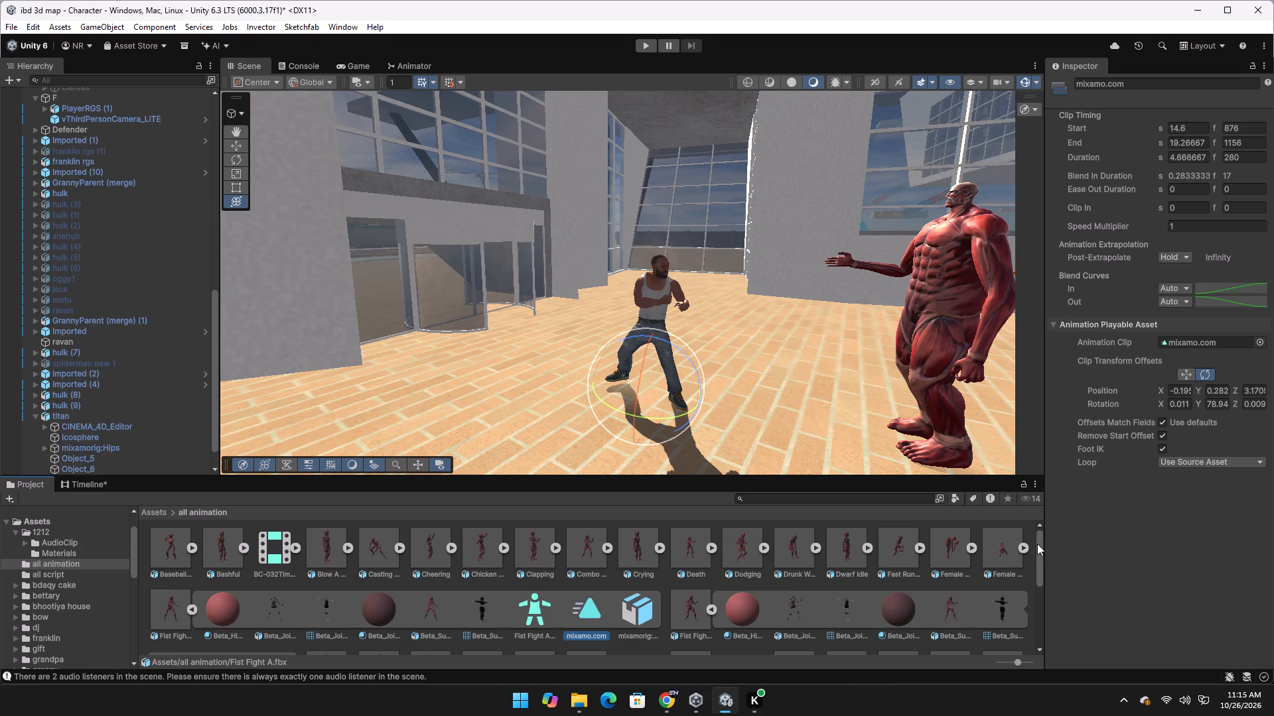
{"action": "left_click_drag", "start_coordinate": [1037, 544], "coordinate": [1034, 571]}
{"action": "left_click_drag", "start_coordinate": [231, 591], "coordinate": [136, 473]}
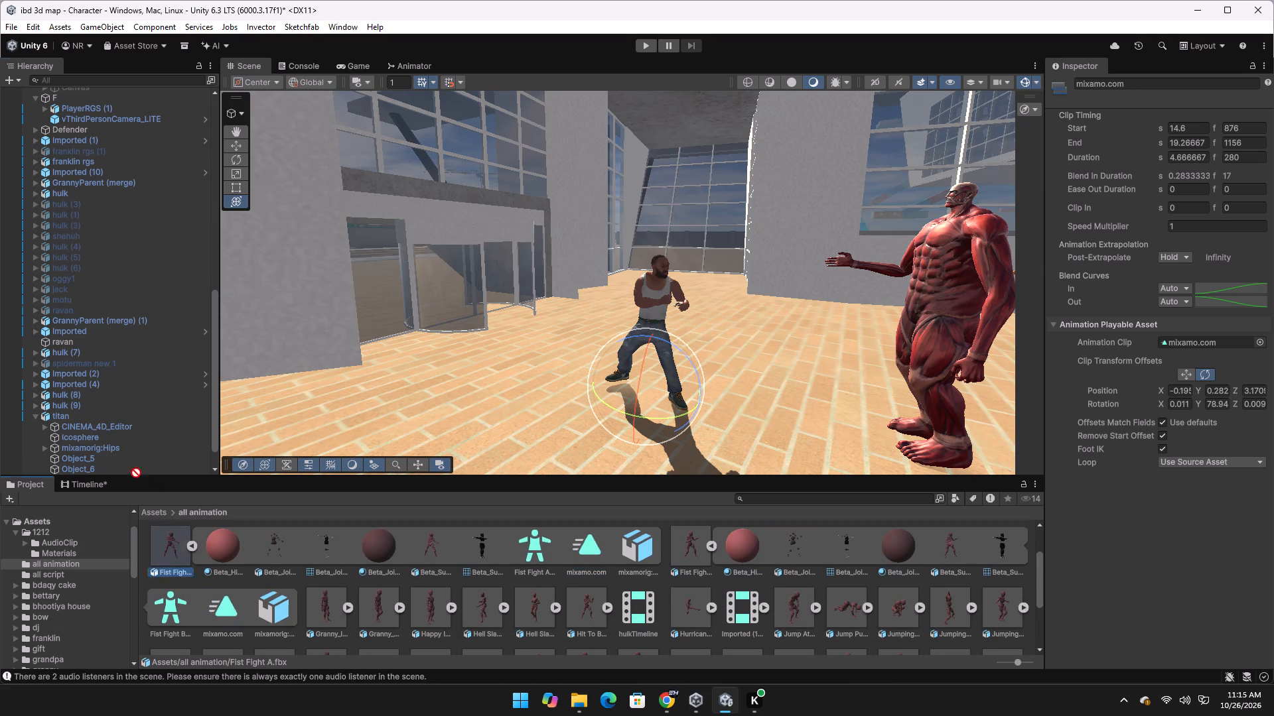
{"action": "left_click_drag", "start_coordinate": [136, 473], "coordinate": [675, 550]}
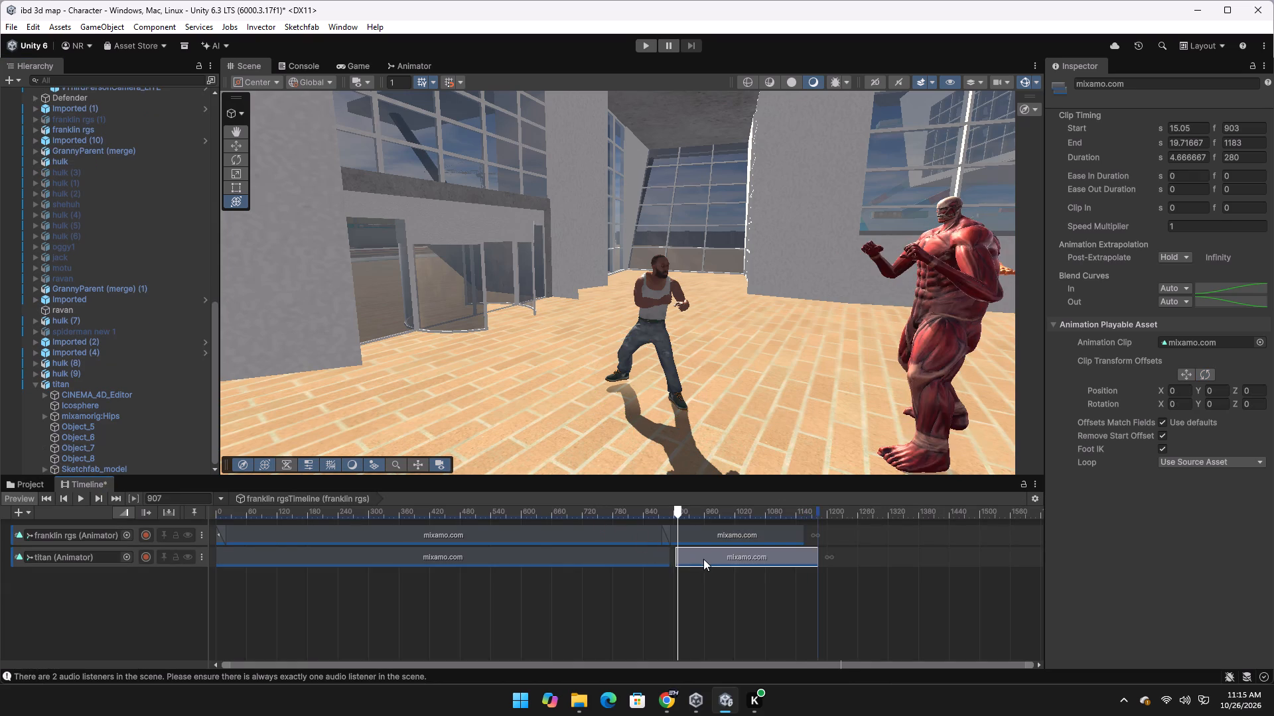
{"action": "left_click_drag", "start_coordinate": [703, 559], "coordinate": [691, 558]}
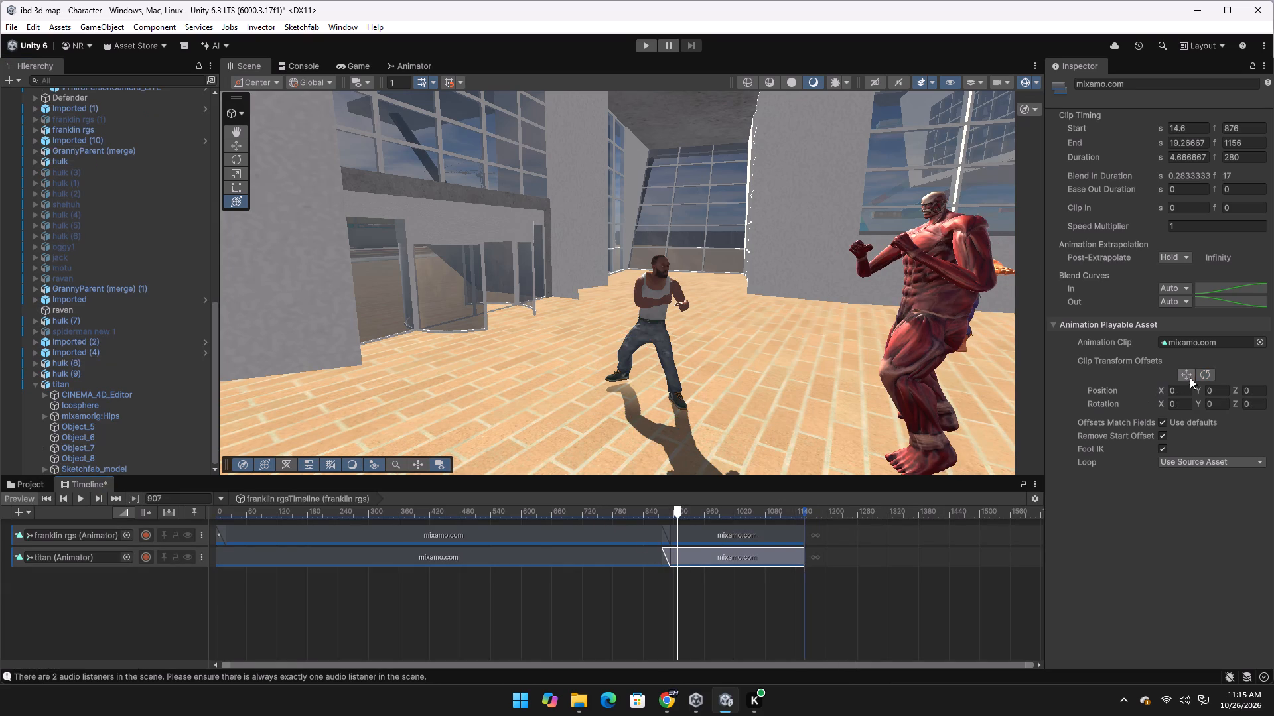
Rotate the titan's Fist Fight B clip offset about the vertical axis to about 58.22 degrees, turning it toward franklin rgs.
{"action": "left_click", "coordinate": [1205, 376]}
{"action": "left_click_drag", "start_coordinate": [896, 458], "coordinate": [770, 438]}
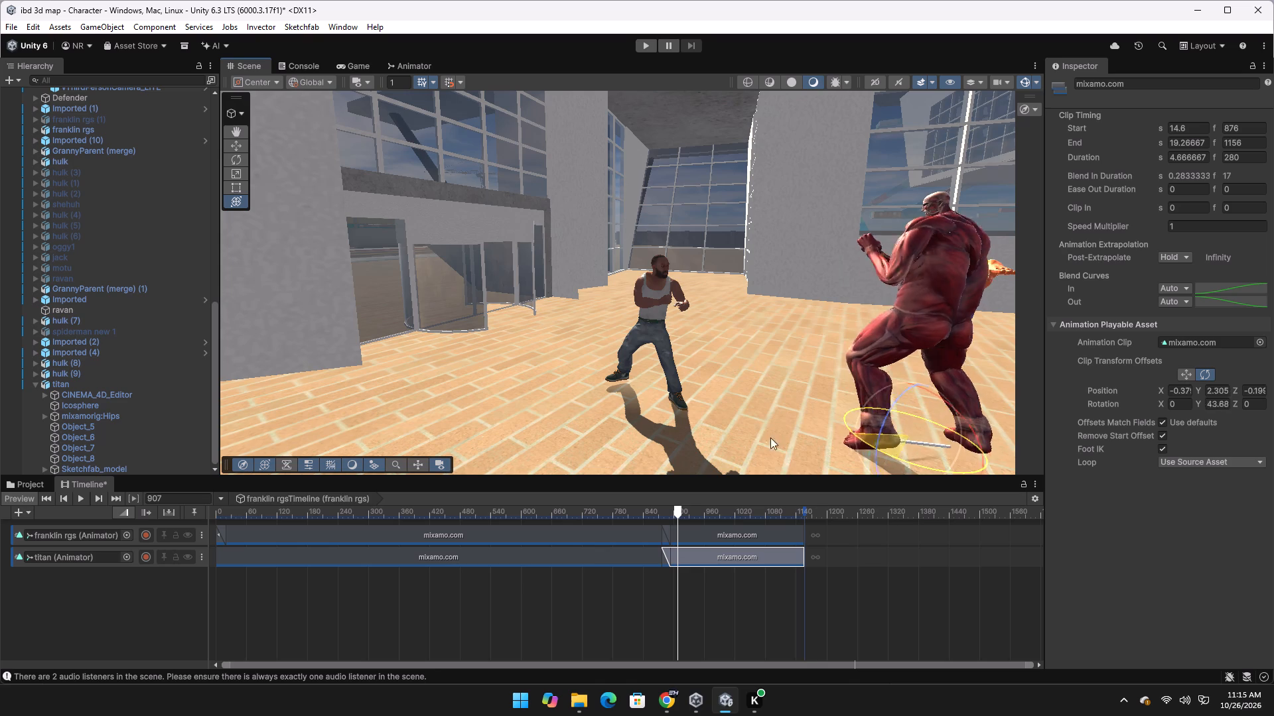
{"action": "left_click_drag", "start_coordinate": [770, 438], "coordinate": [752, 436]}
Move the titan's Fist Fight B clip offset close to franklin rgs, to about X -0.94, Y 2.571, Z 2.954.
{"action": "left_click", "coordinate": [1182, 377]}
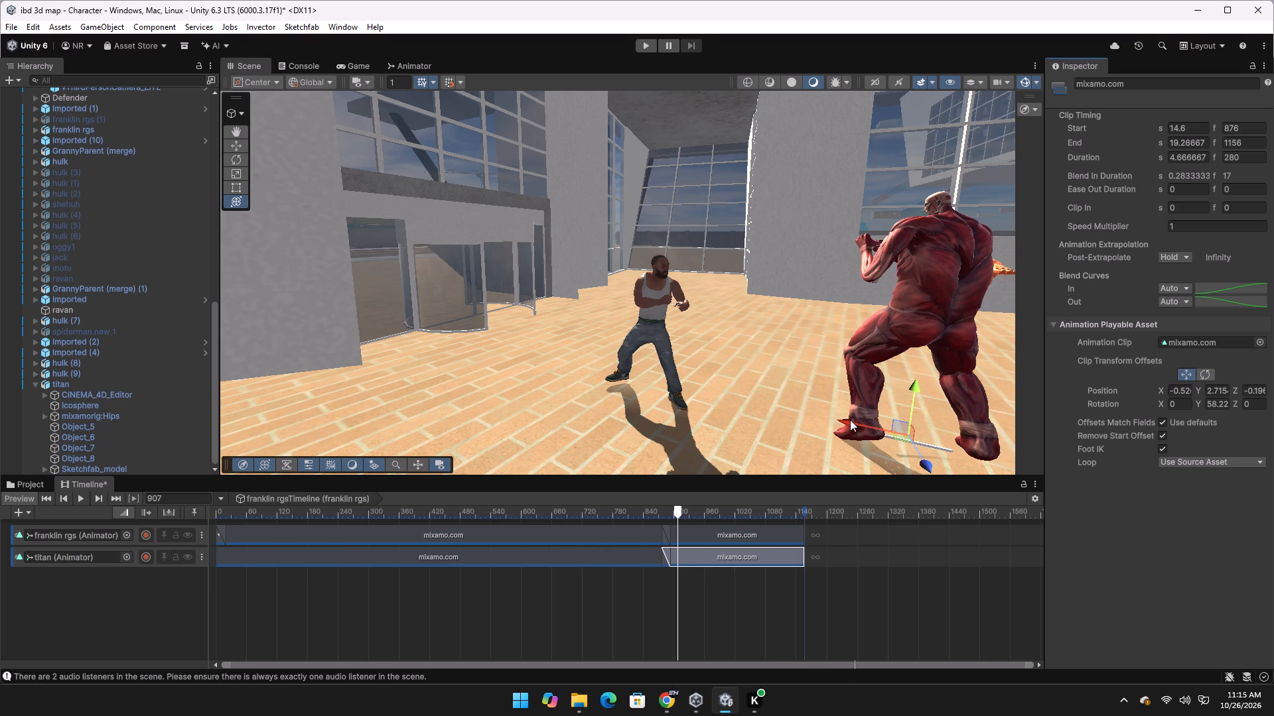
{"action": "left_click_drag", "start_coordinate": [851, 422], "coordinate": [650, 416]}
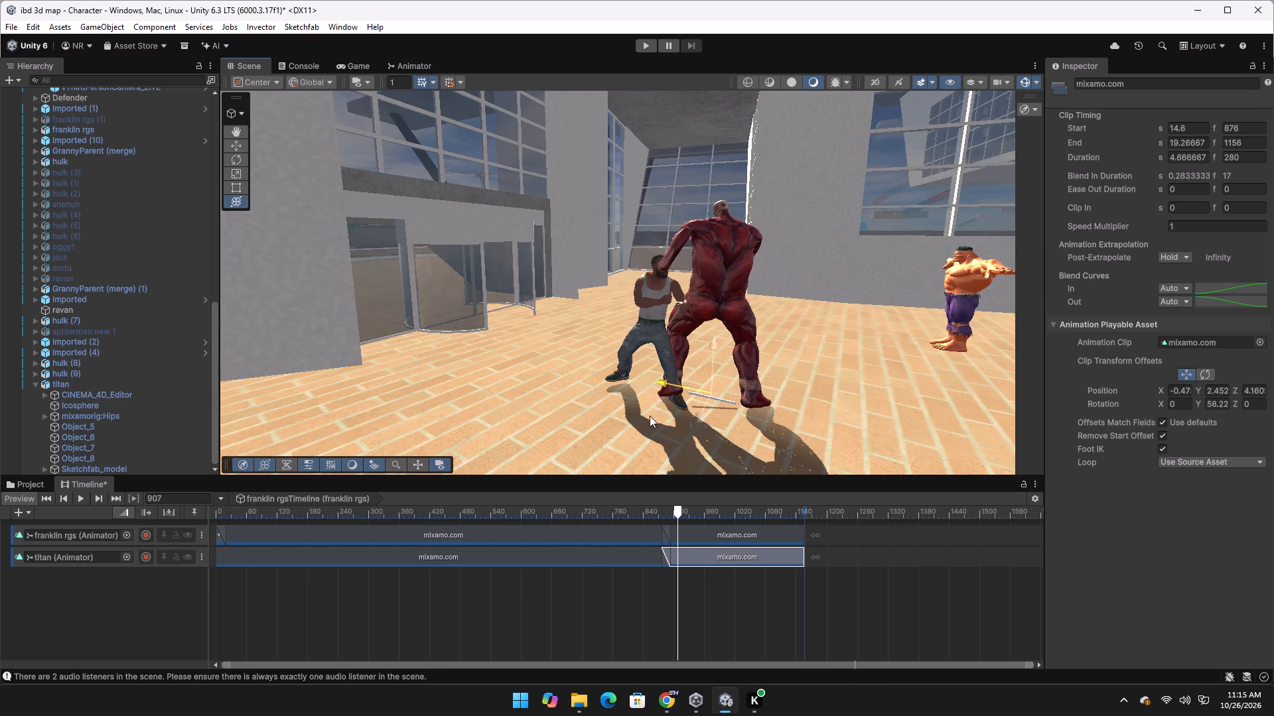
{"action": "left_click_drag", "start_coordinate": [650, 416], "coordinate": [703, 440]}
{"action": "left_click_drag", "start_coordinate": [751, 431], "coordinate": [749, 440]}
Scrub through the end of the idle clips and the fist fight clips to examine how both fighters' movements line up.
{"action": "left_click_drag", "start_coordinate": [679, 507], "coordinate": [609, 518]}
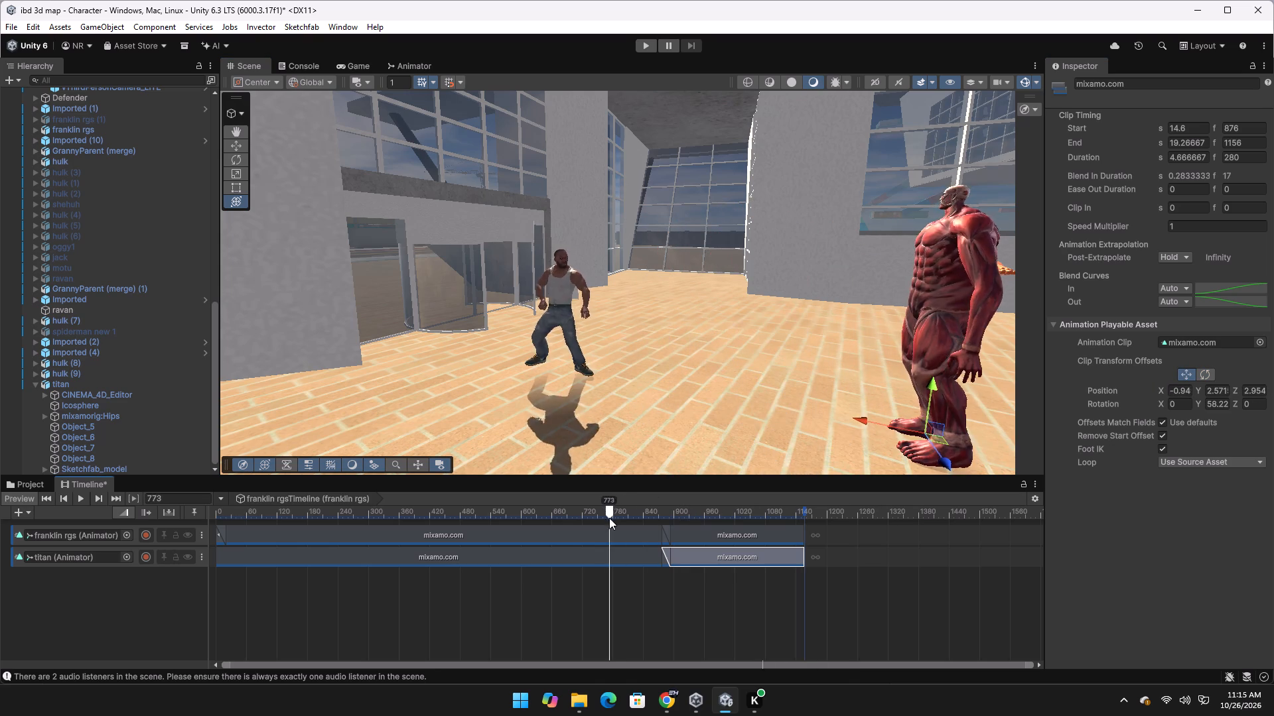
{"action": "left_click_drag", "start_coordinate": [609, 518], "coordinate": [712, 528]}
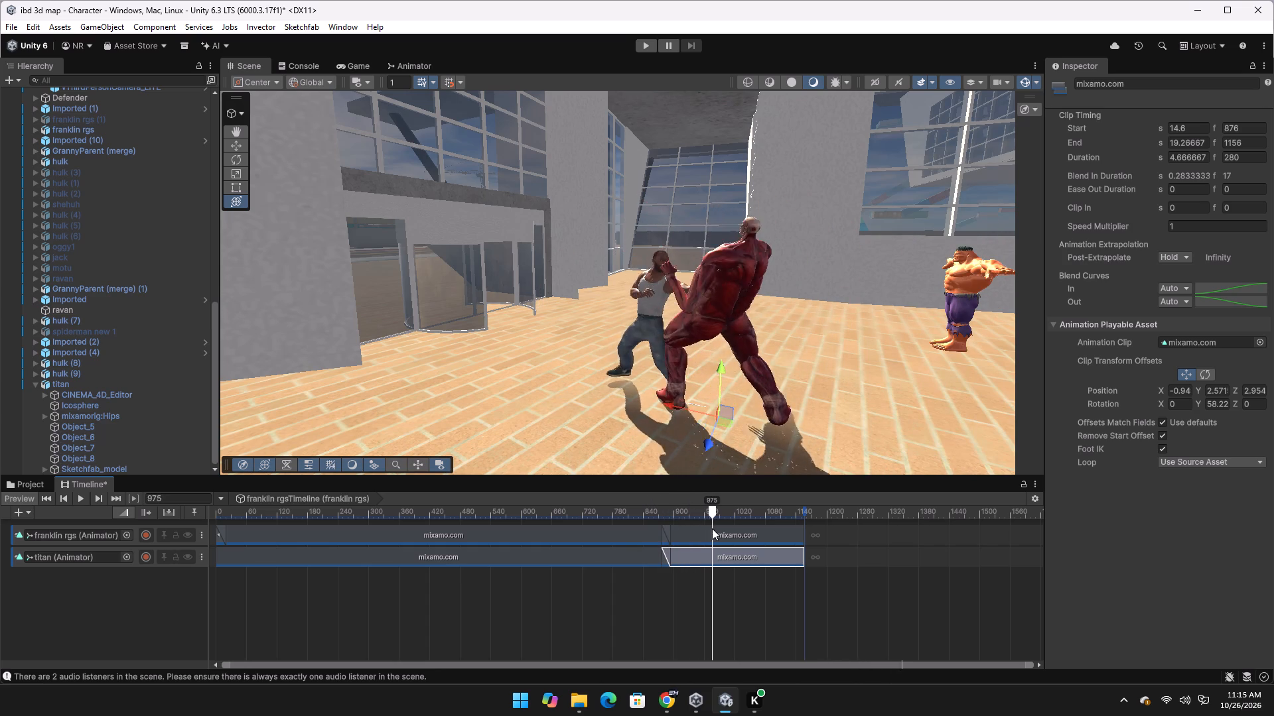
{"action": "left_click_drag", "start_coordinate": [712, 528], "coordinate": [754, 532]}
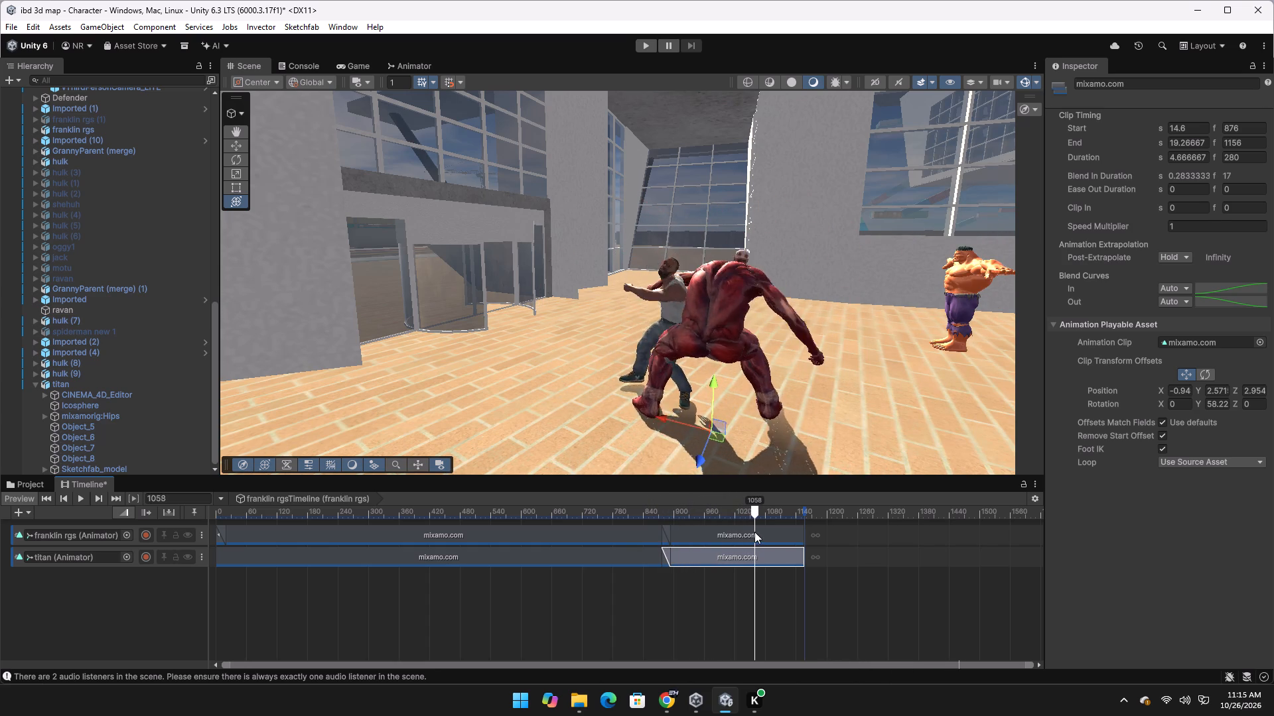
{"action": "left_click_drag", "start_coordinate": [754, 532], "coordinate": [693, 532]}
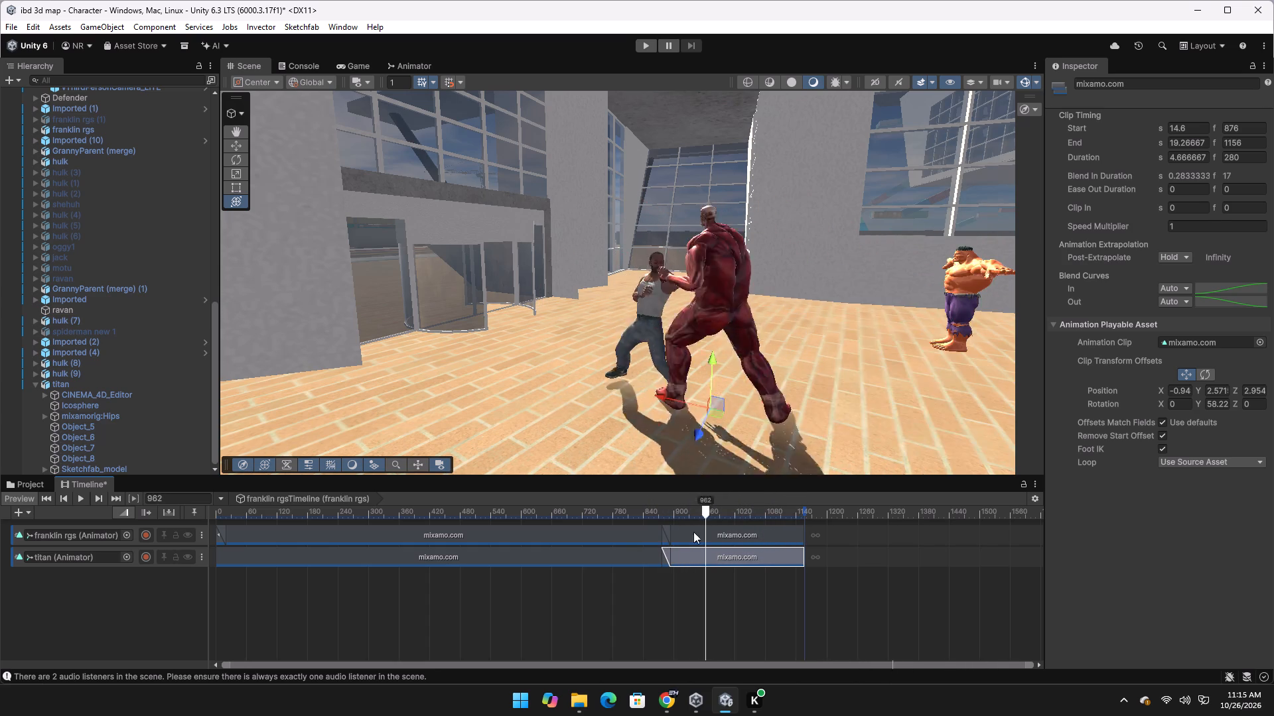
{"action": "left_click_drag", "start_coordinate": [693, 532], "coordinate": [786, 540]}
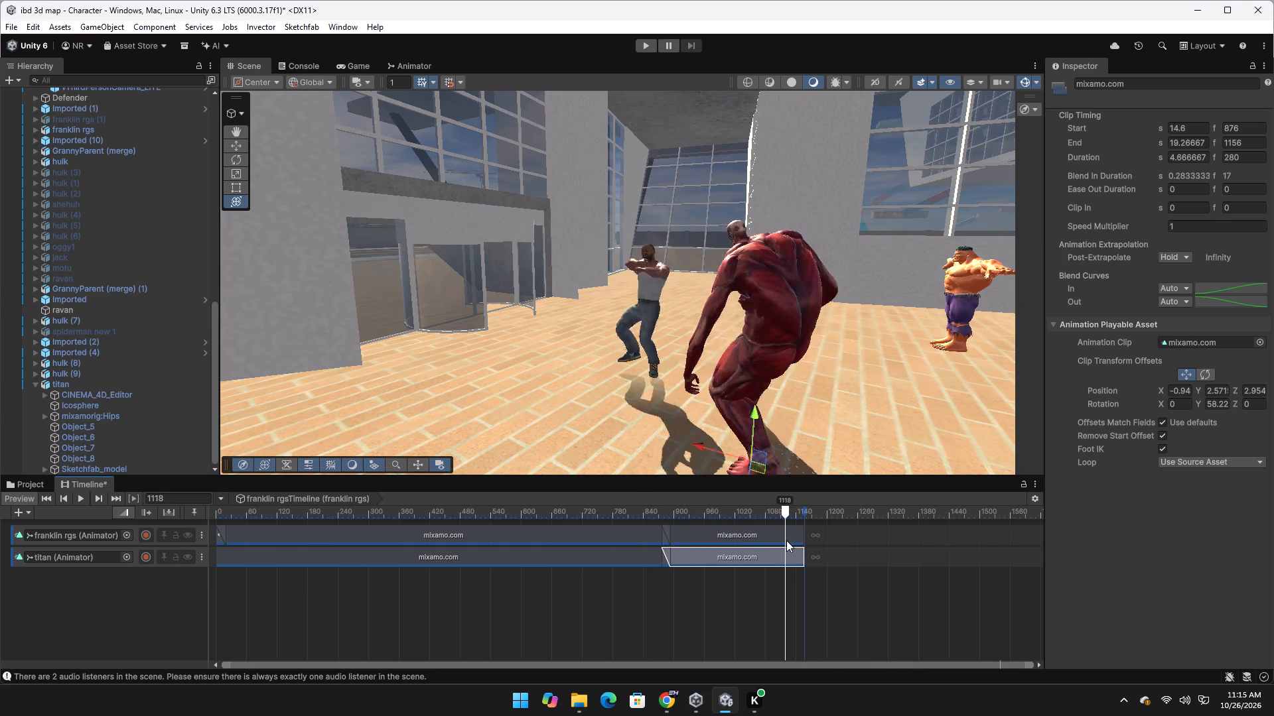
{"action": "left_click_drag", "start_coordinate": [786, 540], "coordinate": [727, 534]}
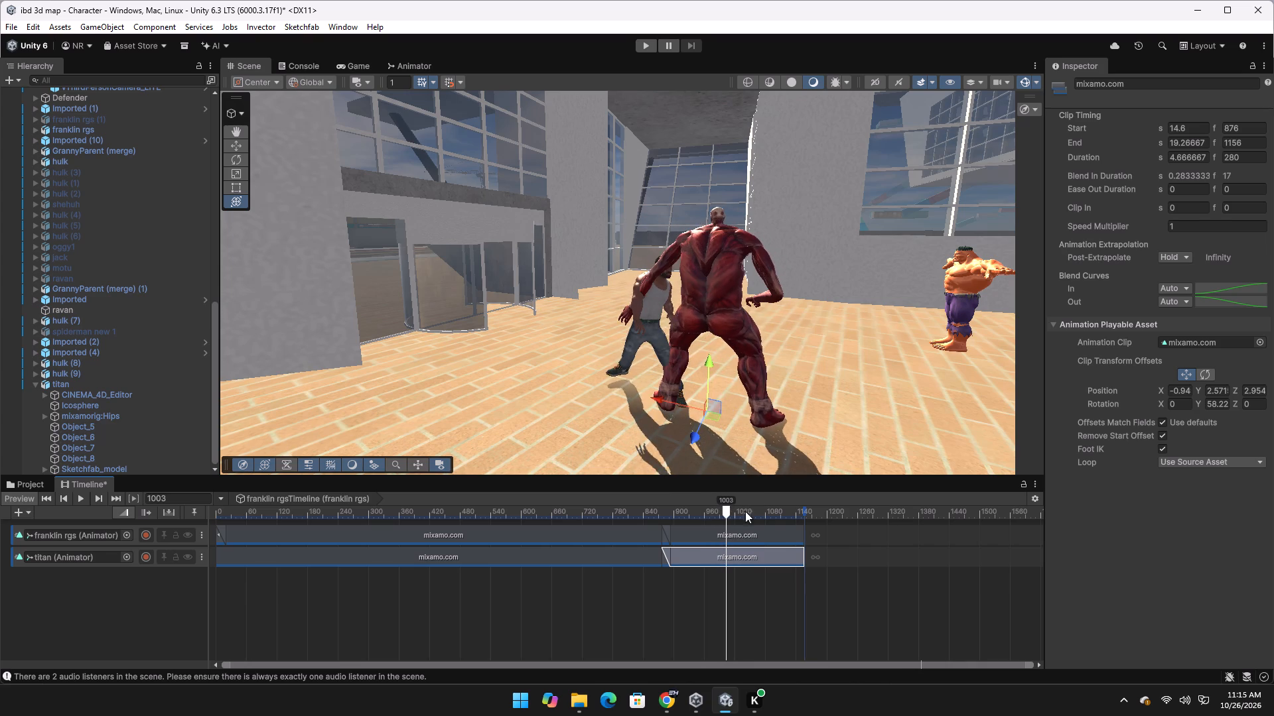
Examine the fist fight up close from the opposite side, scrubbing from the idle blend to the clips' end at frame 1156.
{"action": "right_click_drag", "start_coordinate": [787, 413], "coordinate": [225, 418]}
{"action": "key", "text": "shift+w"}
{"action": "key", "text": "shift+d"}
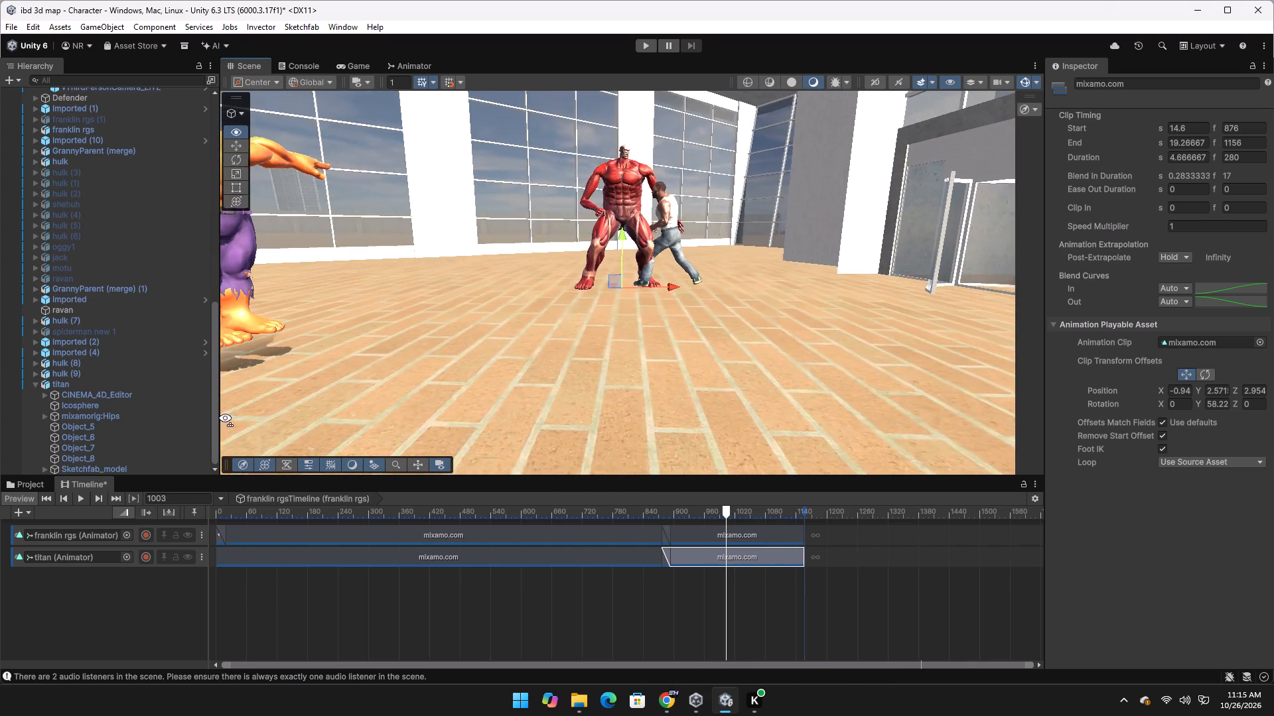
{"action": "right_click_drag", "start_coordinate": [225, 418], "coordinate": [221, 392]}
{"action": "key", "text": "w"}
{"action": "key", "text": "shift+s"}
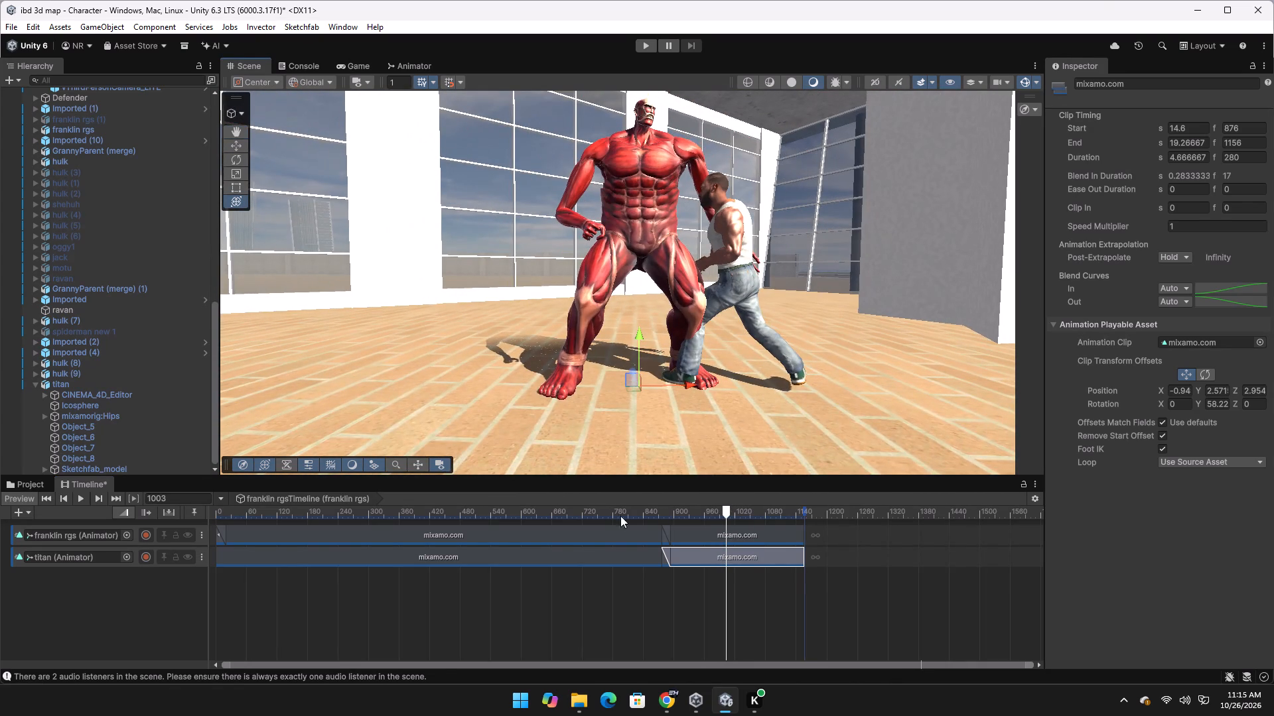
{"action": "left_click_drag", "start_coordinate": [727, 510], "coordinate": [670, 512]}
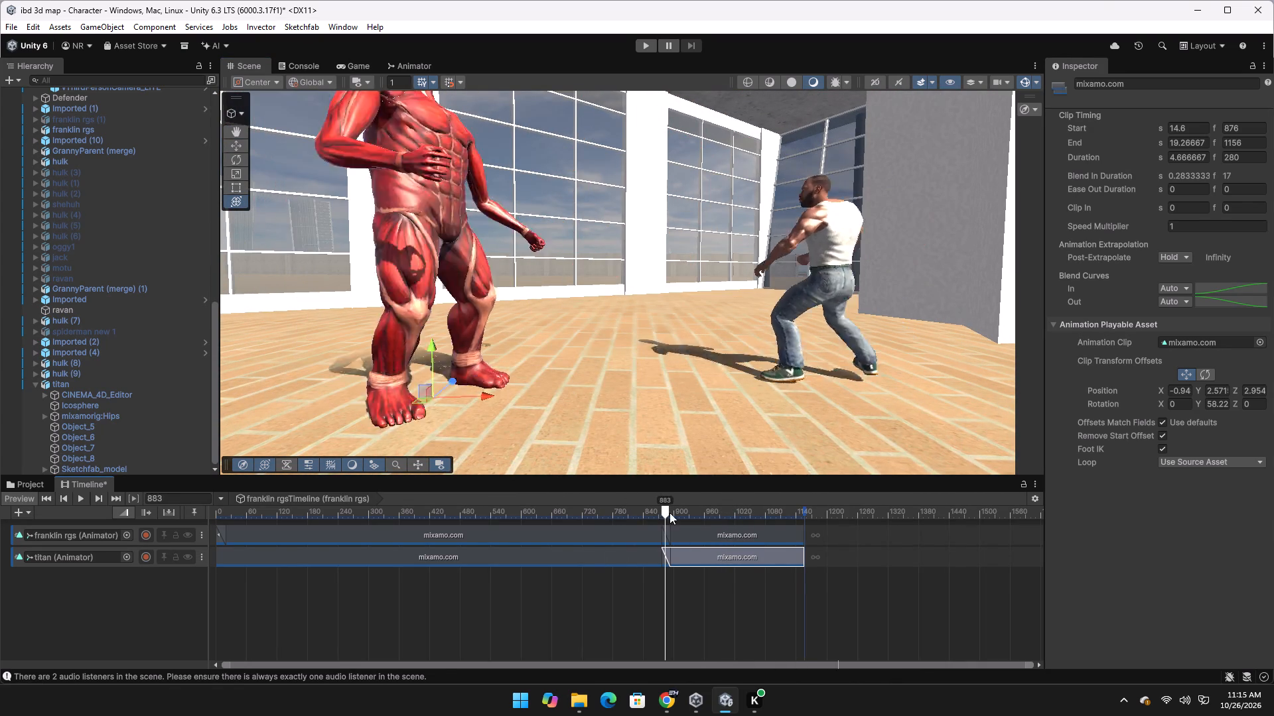
{"action": "left_click_drag", "start_coordinate": [670, 512], "coordinate": [696, 518]}
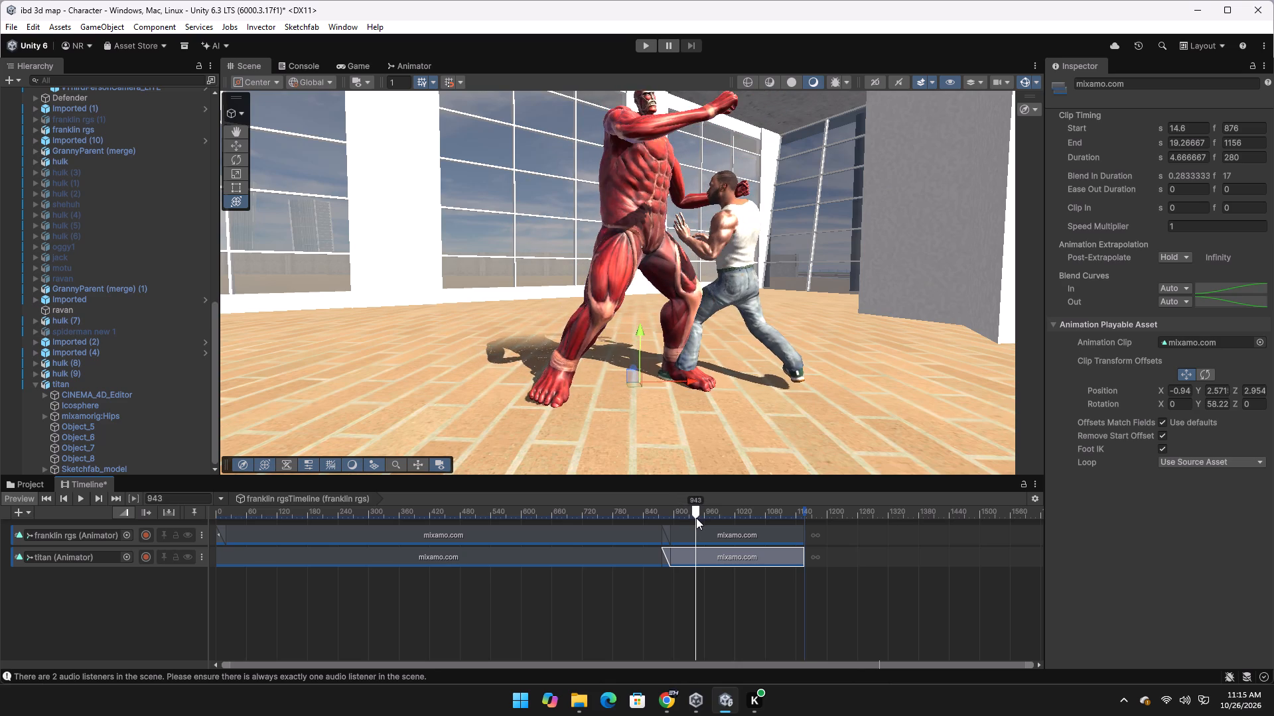
{"action": "left_click_drag", "start_coordinate": [696, 518], "coordinate": [727, 530]}
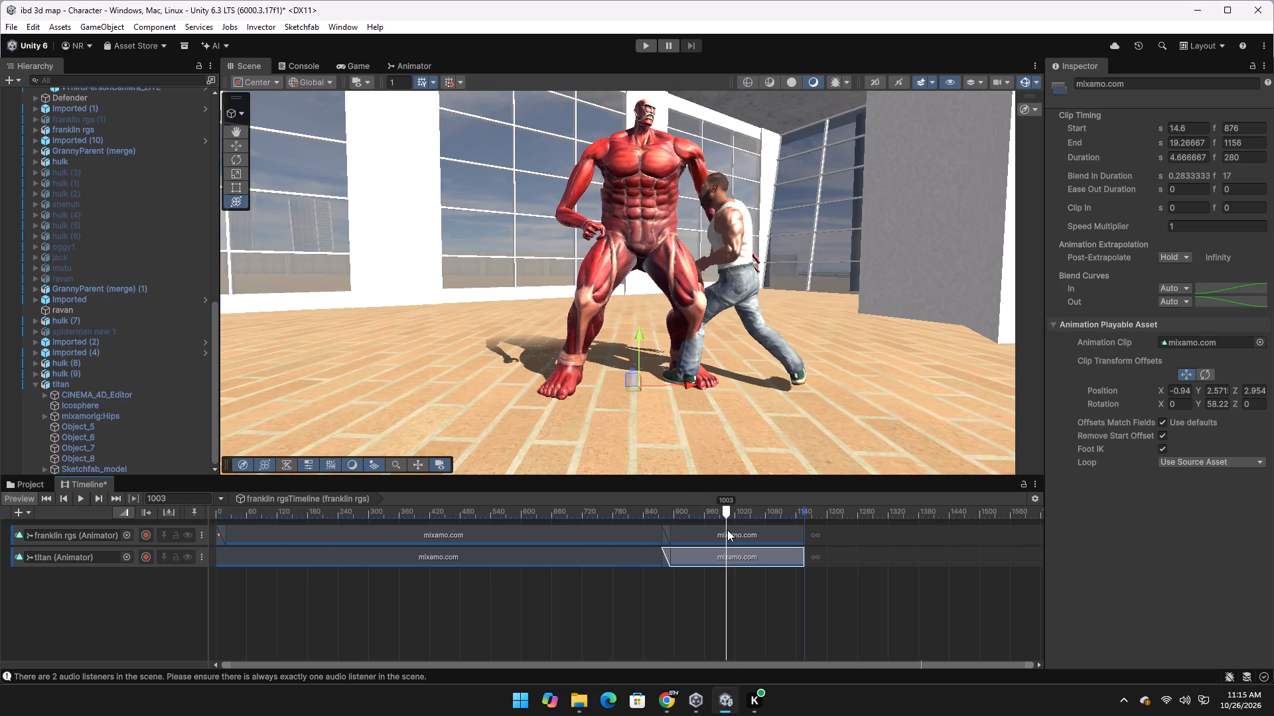
{"action": "left_click_drag", "start_coordinate": [727, 530], "coordinate": [746, 532]}
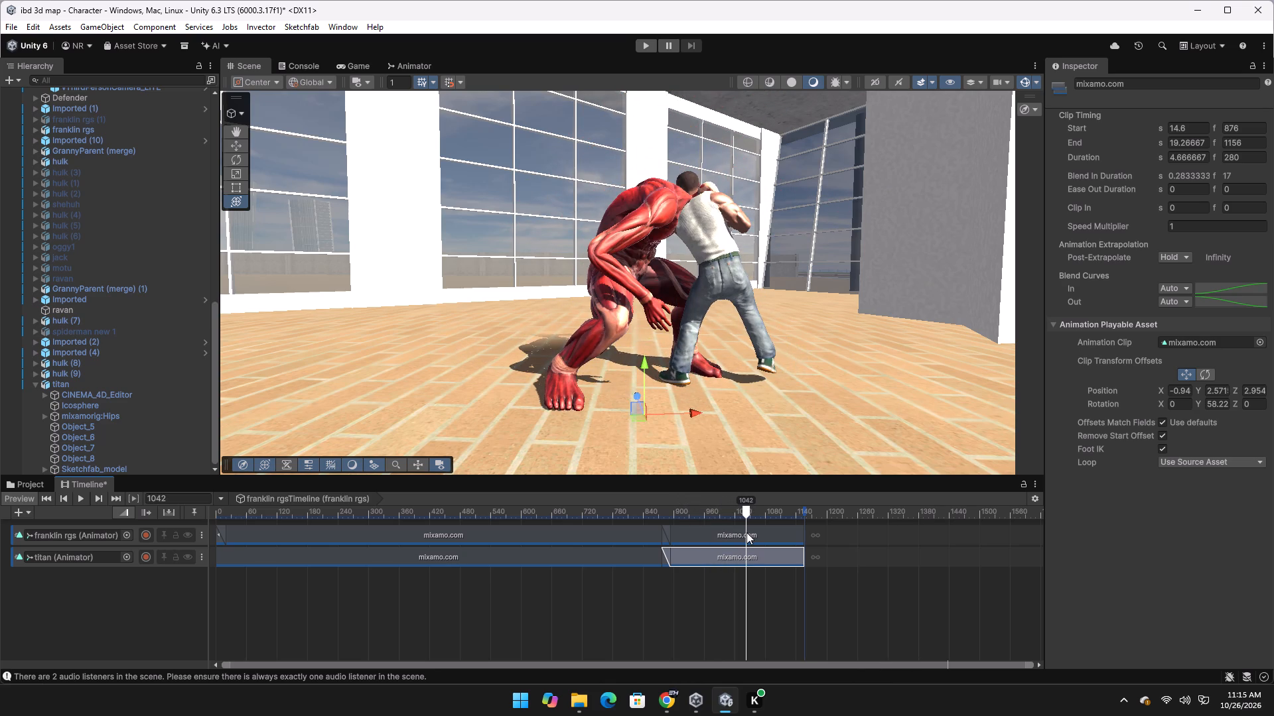
{"action": "left_click_drag", "start_coordinate": [746, 532], "coordinate": [689, 531]}
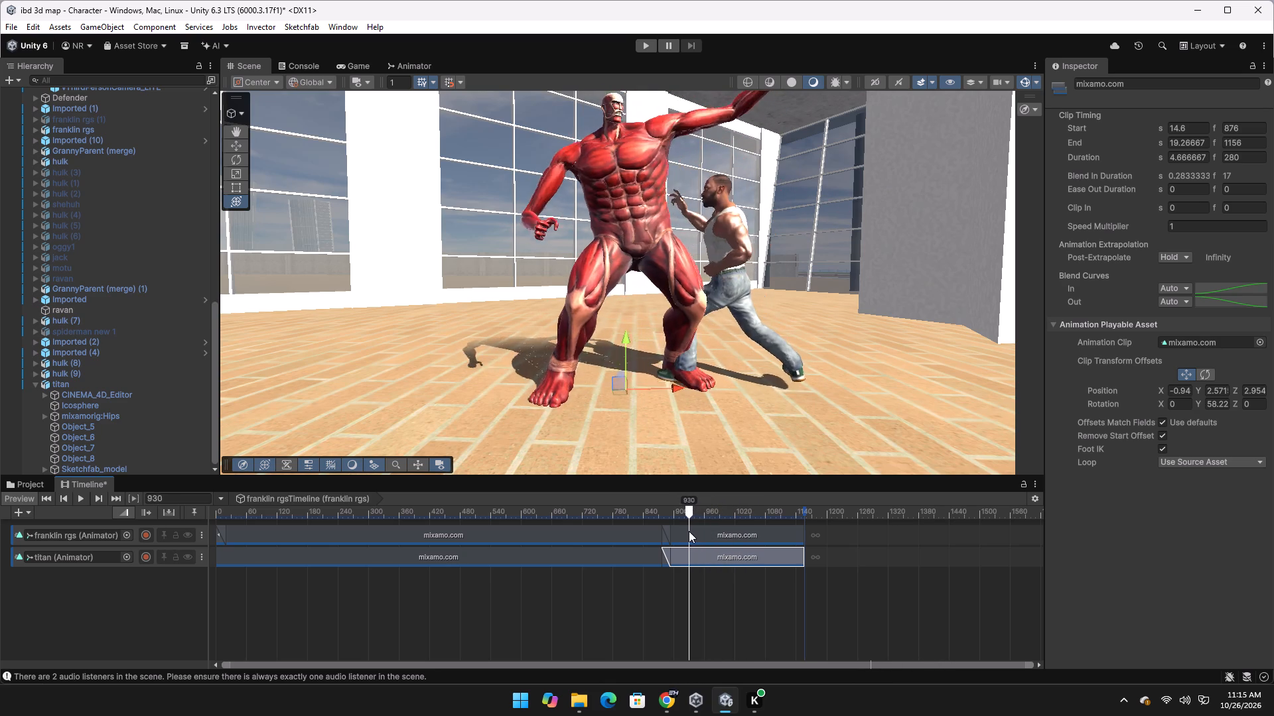
{"action": "left_click_drag", "start_coordinate": [689, 531], "coordinate": [676, 535]}
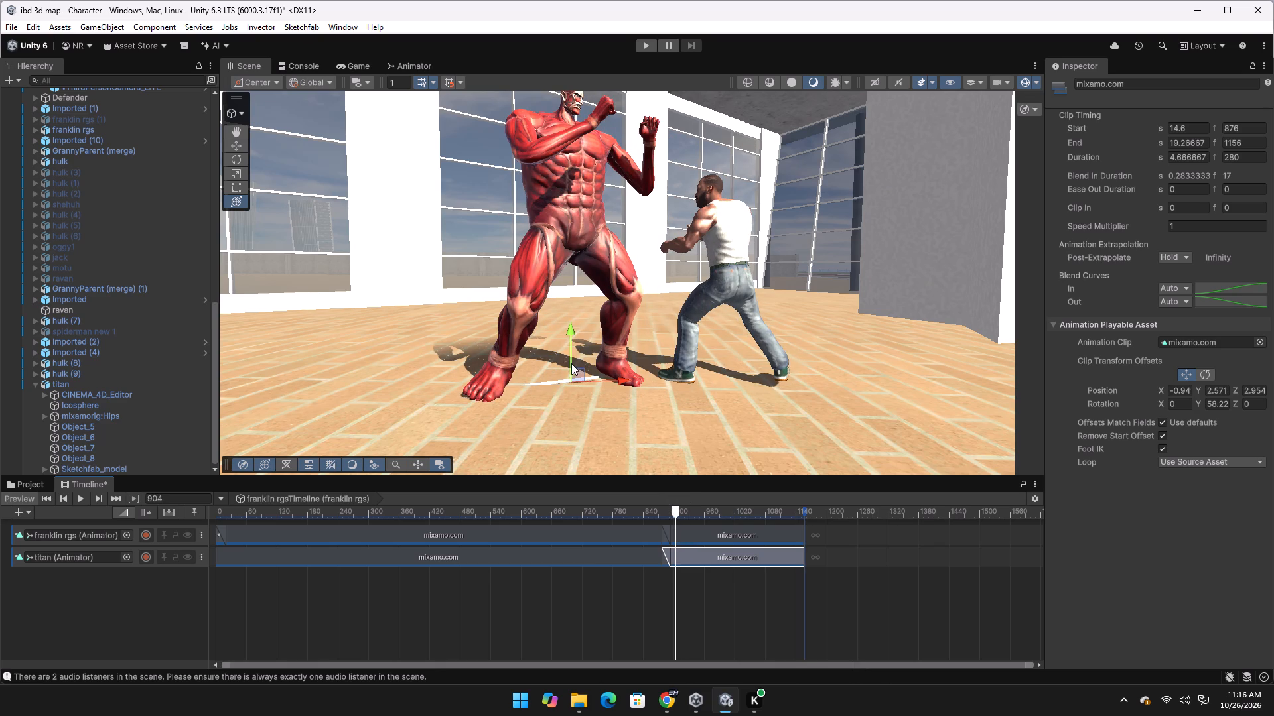
{"action": "left_click", "coordinate": [1204, 374]}
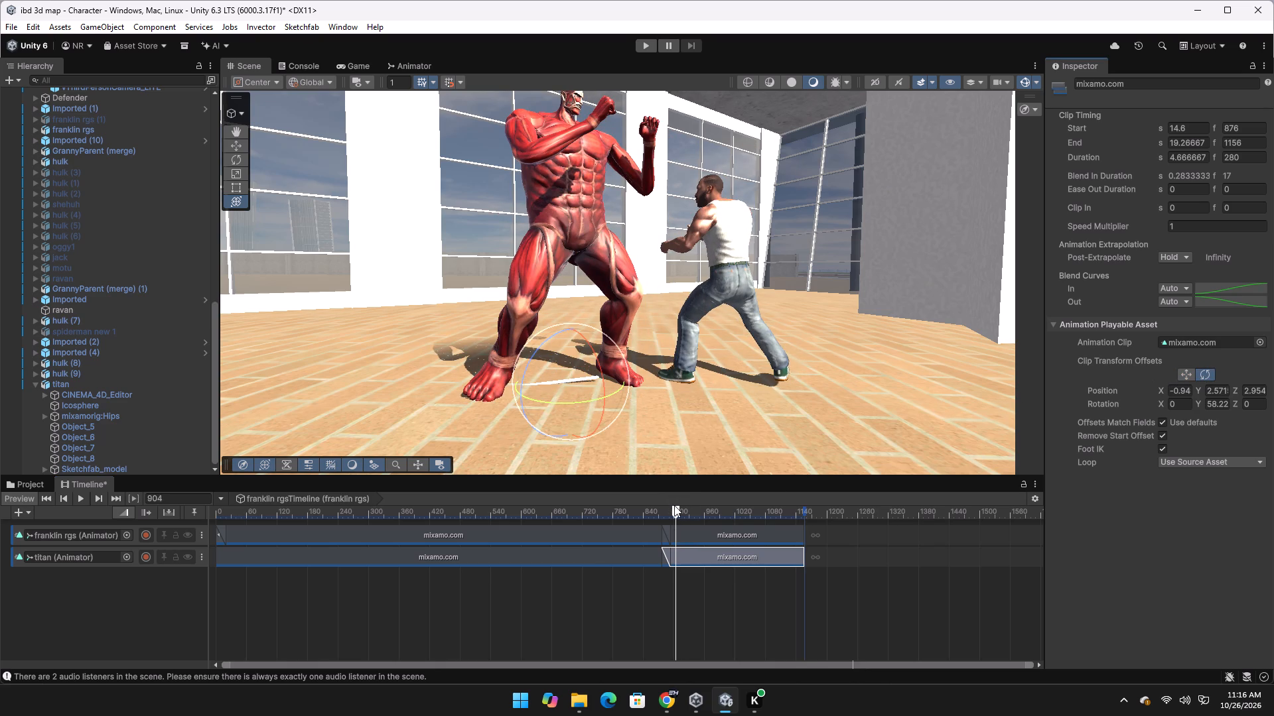
{"action": "left_click_drag", "start_coordinate": [675, 507], "coordinate": [756, 513]}
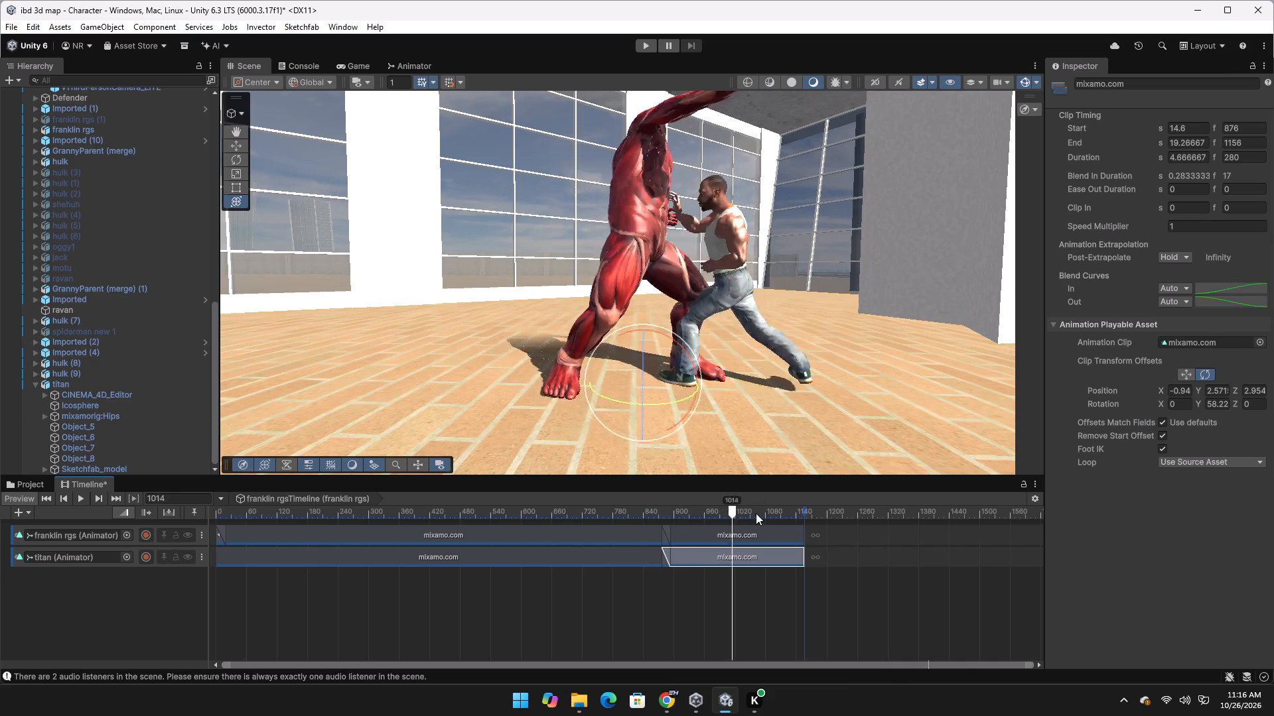
{"action": "left_click_drag", "start_coordinate": [756, 513], "coordinate": [804, 517]}
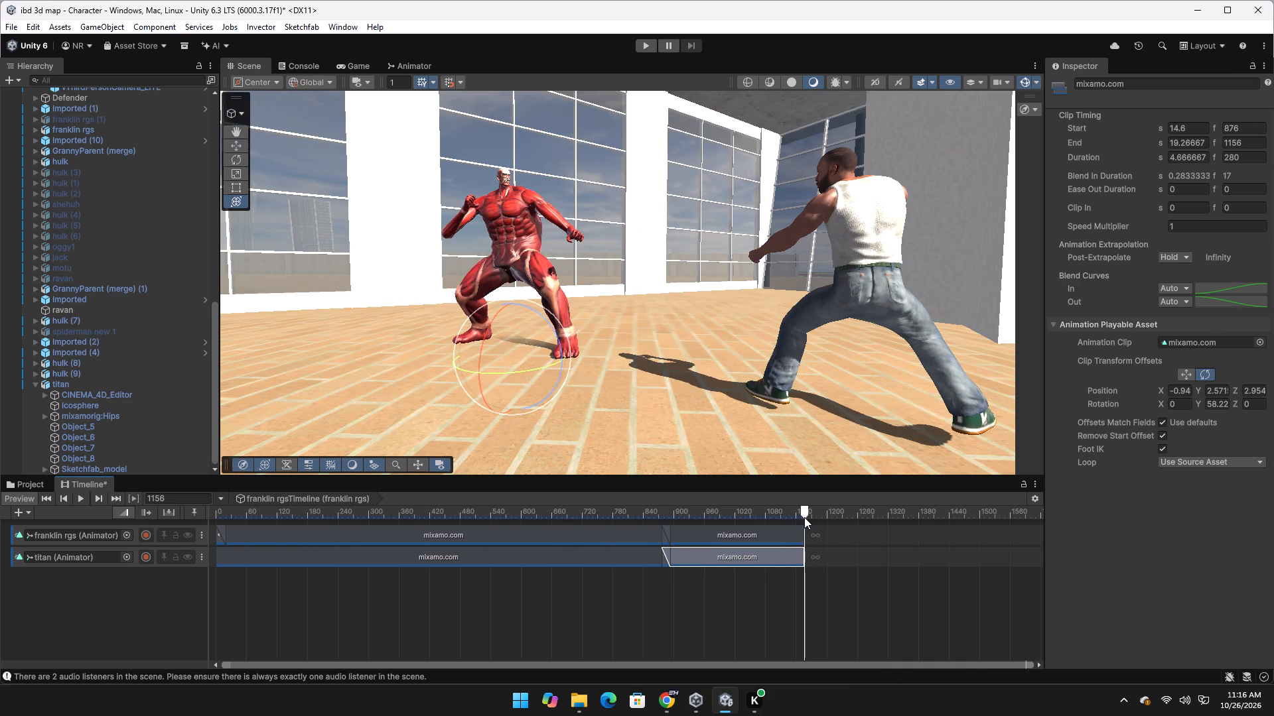
Collapse the expanded Fist Fight A and Fist Fight B assets in the all animation folder.
{"action": "left_click", "coordinate": [38, 484]}
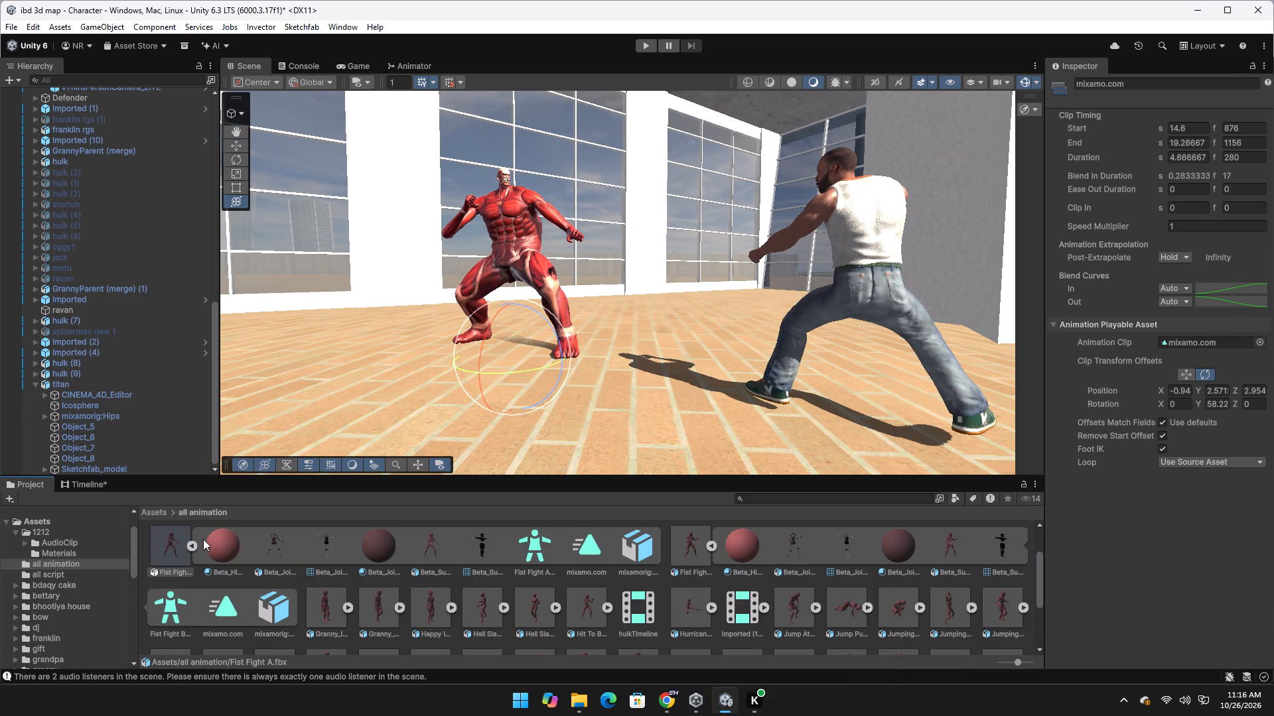
{"action": "left_click", "coordinate": [193, 544]}
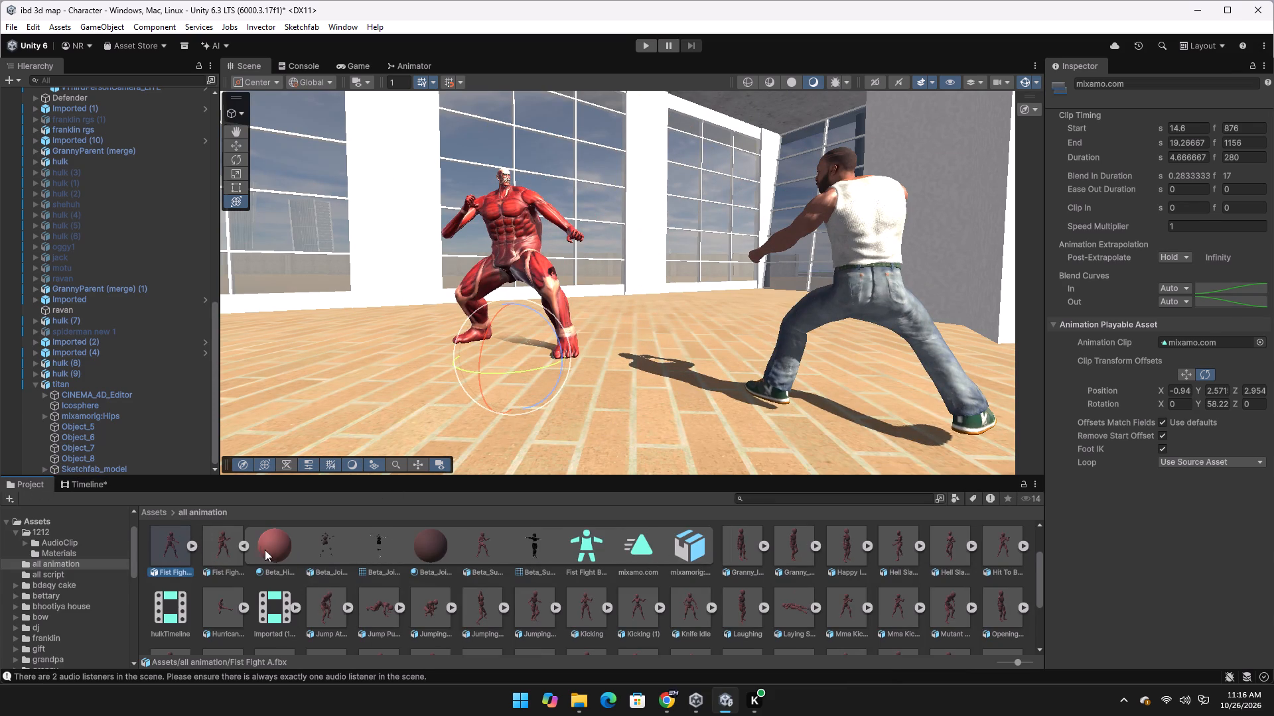
{"action": "left_click", "coordinate": [244, 547]}
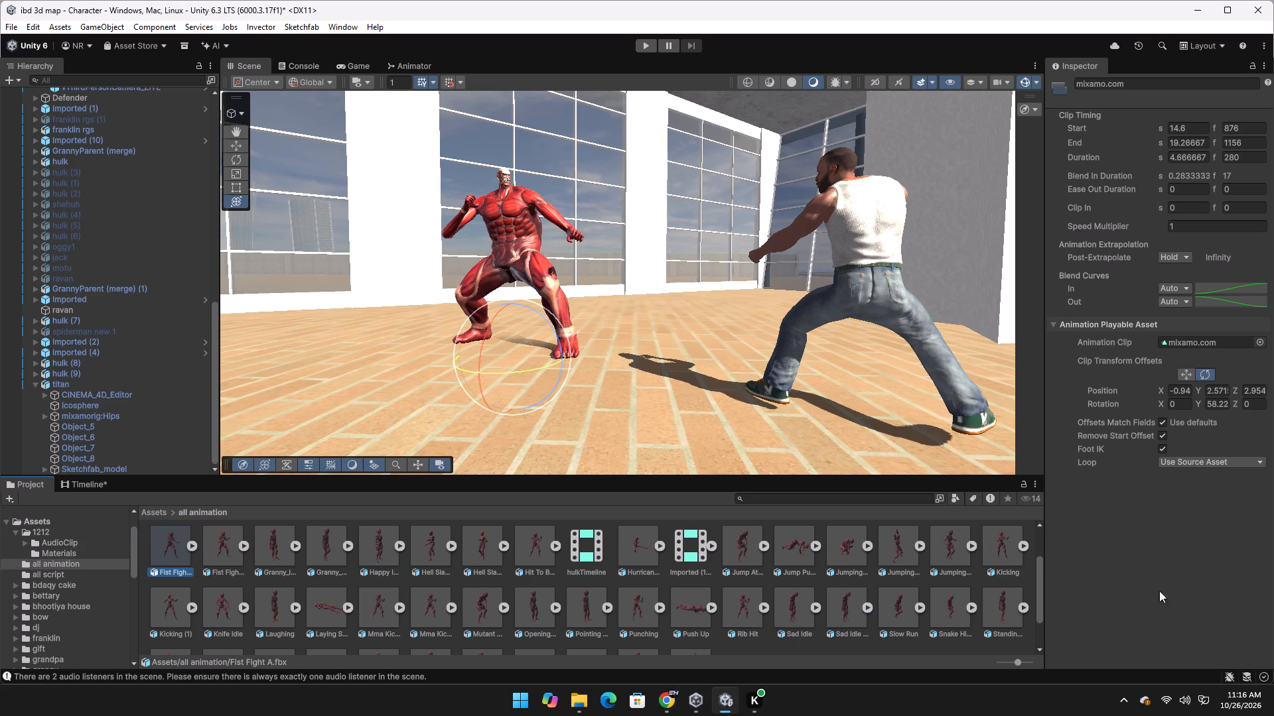
Add the second Mma Kick asset's mixamo.com clip to the franklin rgs track, starting at frame 1143 with a 13-frame blend from the fist fight clip.
{"action": "left_click_drag", "start_coordinate": [1038, 573], "coordinate": [1037, 586]}
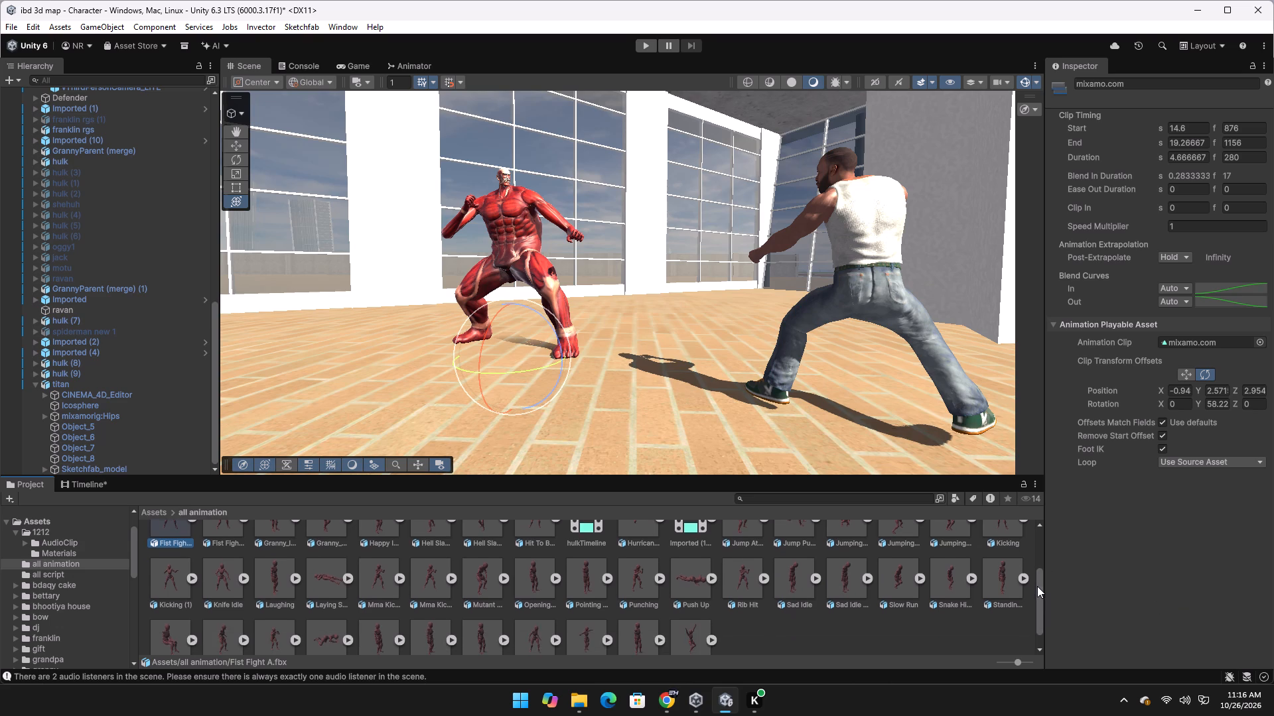
{"action": "left_click_drag", "start_coordinate": [1037, 586], "coordinate": [1036, 599]}
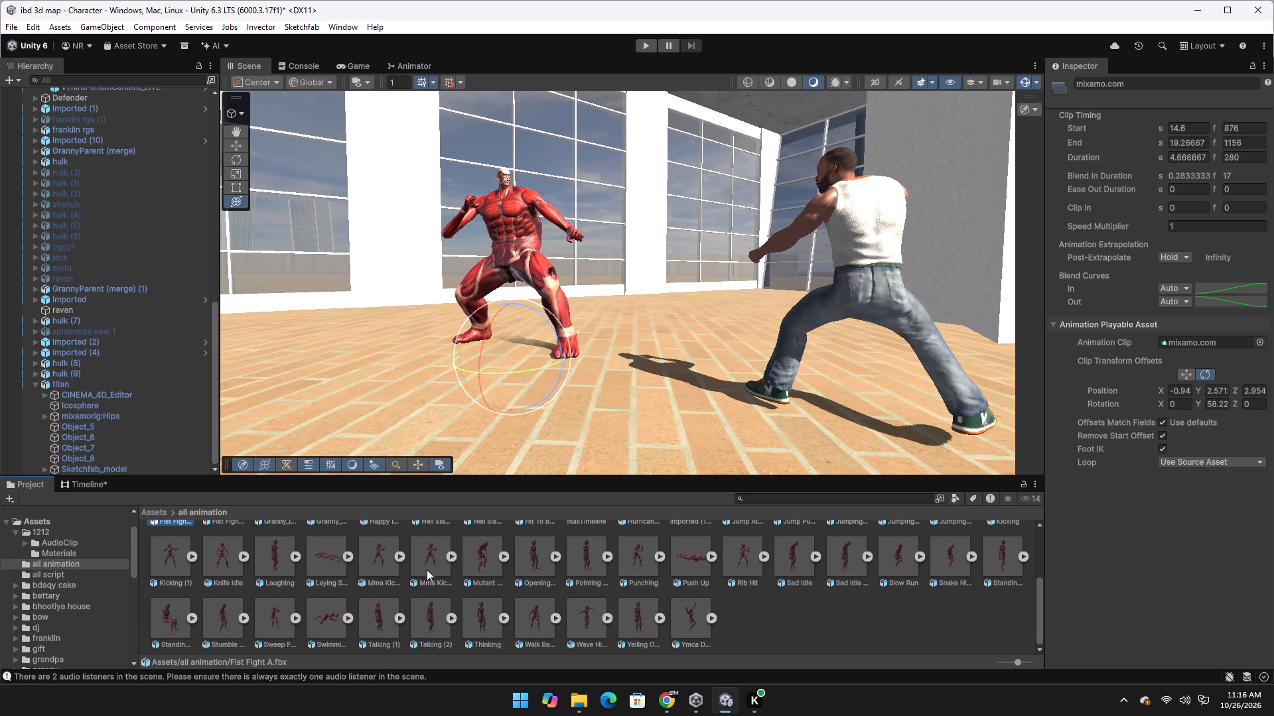
{"action": "left_click", "coordinate": [451, 556]}
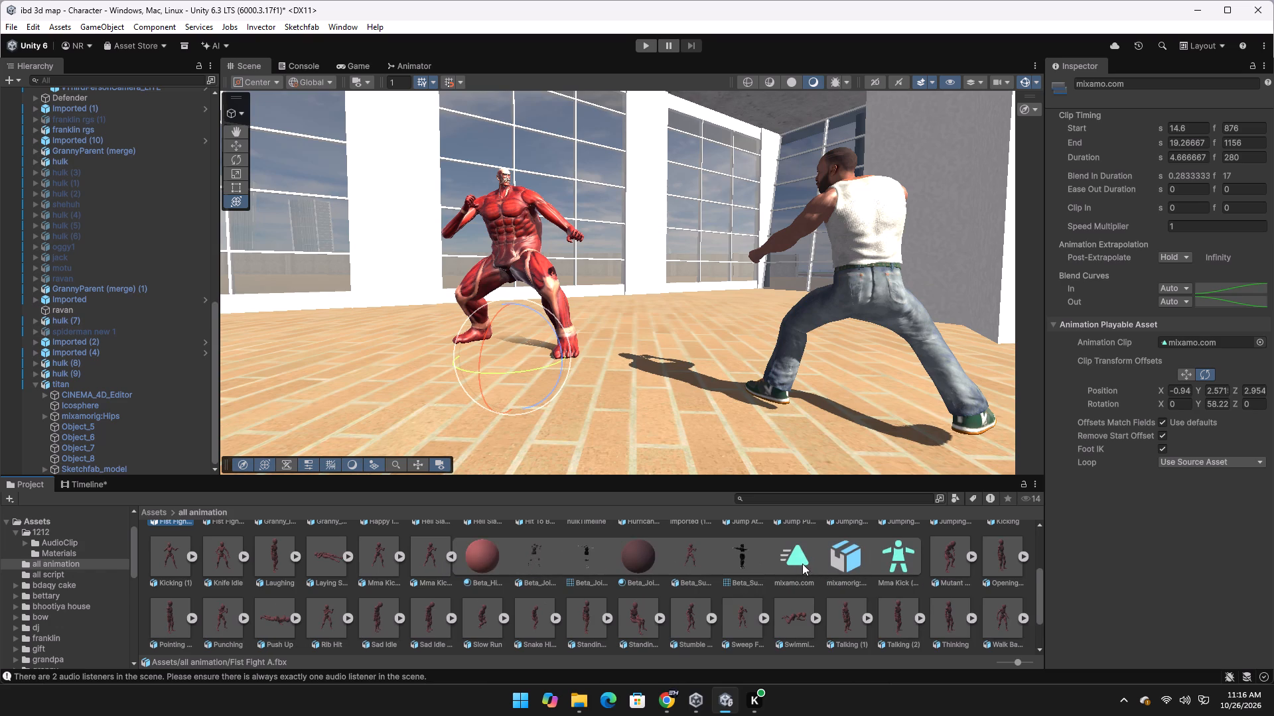
{"action": "left_click_drag", "start_coordinate": [802, 564], "coordinate": [104, 508]}
{"action": "left_click", "coordinate": [100, 489]}
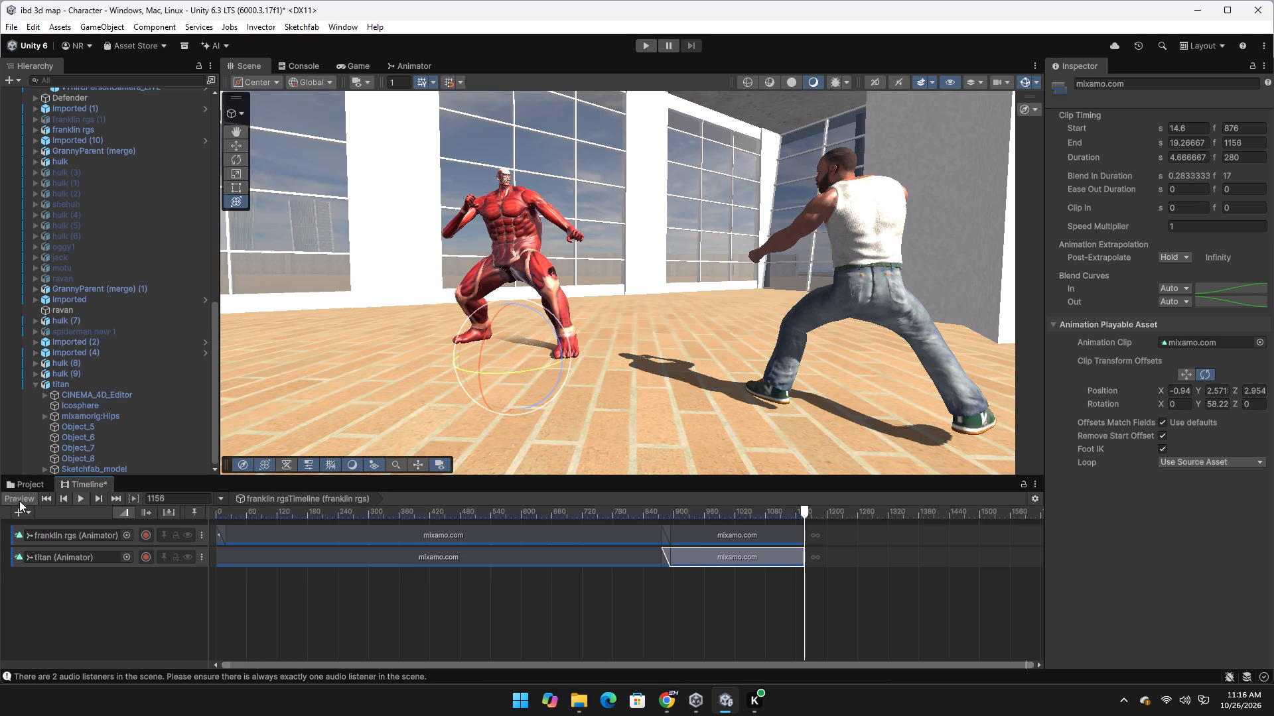
{"action": "left_click", "coordinate": [29, 489]}
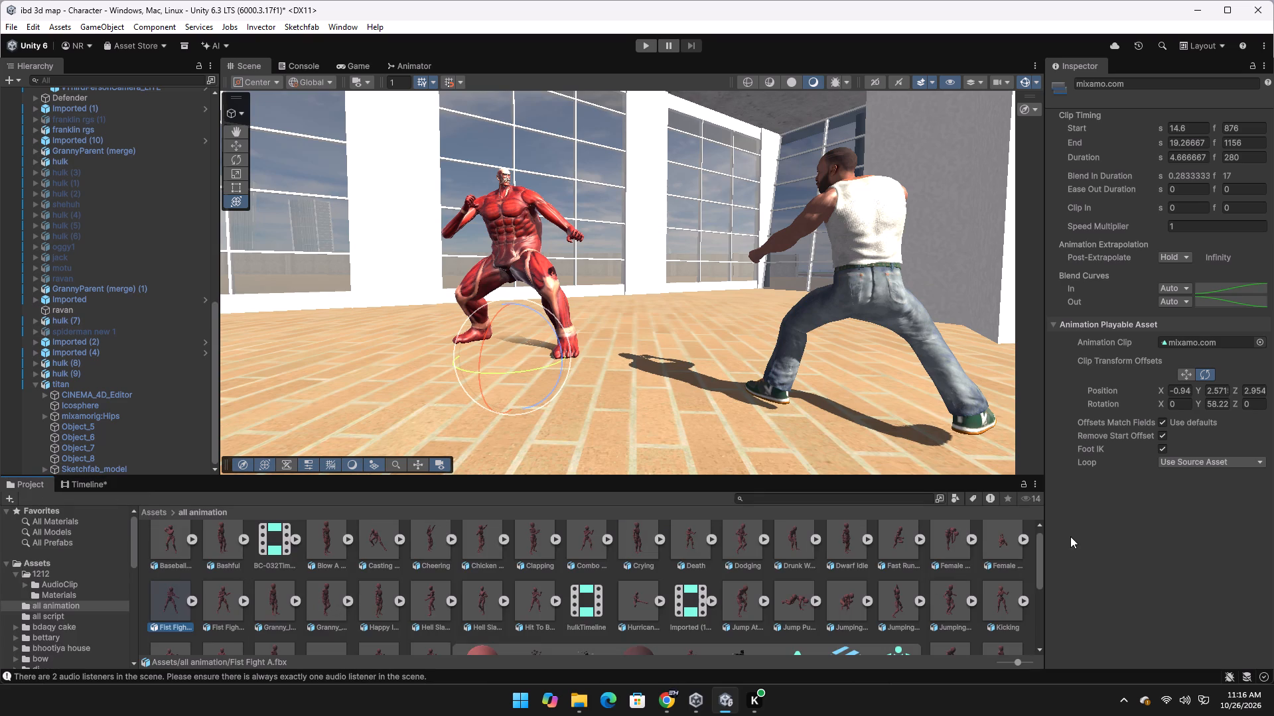
{"action": "left_click_drag", "start_coordinate": [1040, 545], "coordinate": [1032, 589]}
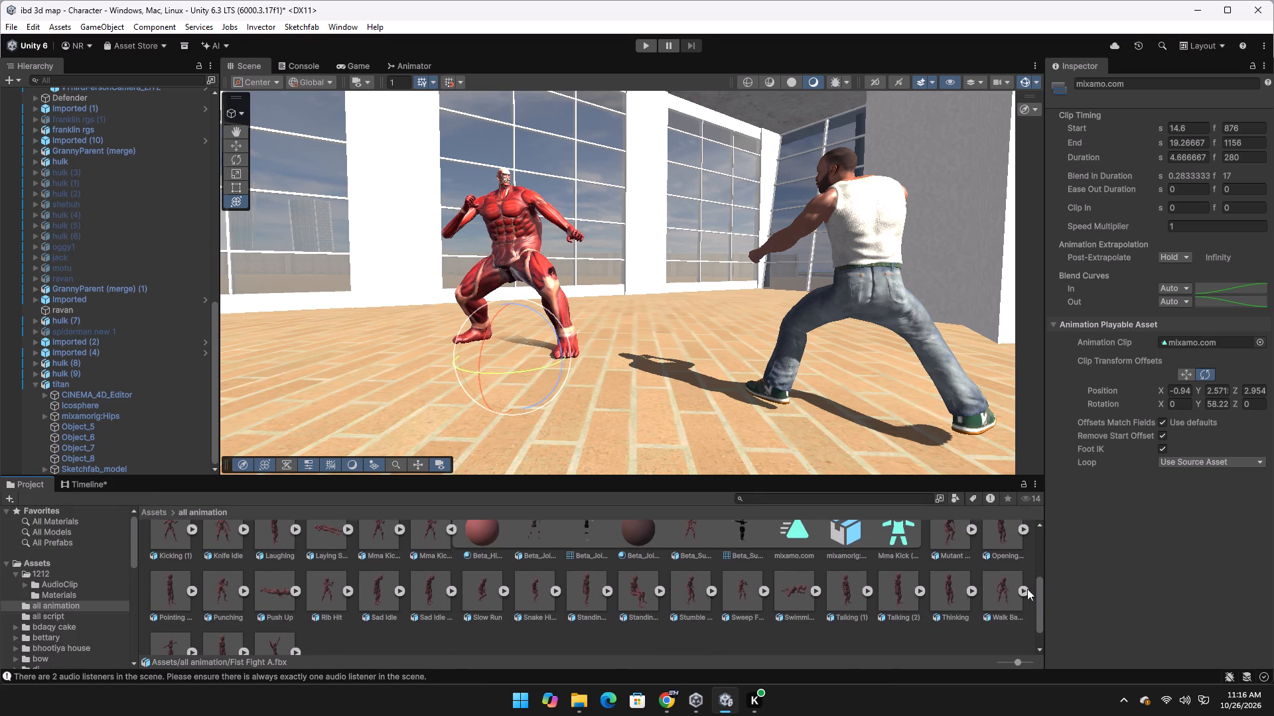
{"action": "left_click_drag", "start_coordinate": [797, 537], "coordinate": [735, 532]}
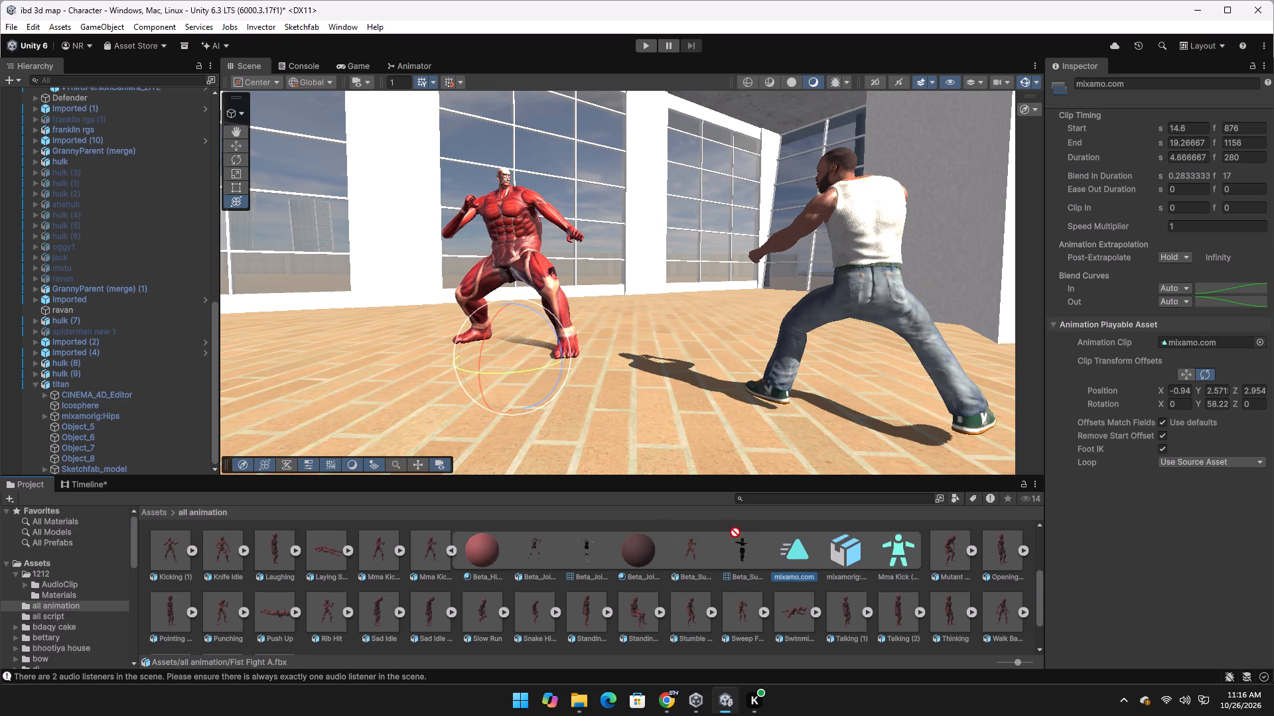
{"action": "left_click_drag", "start_coordinate": [735, 532], "coordinate": [56, 490]}
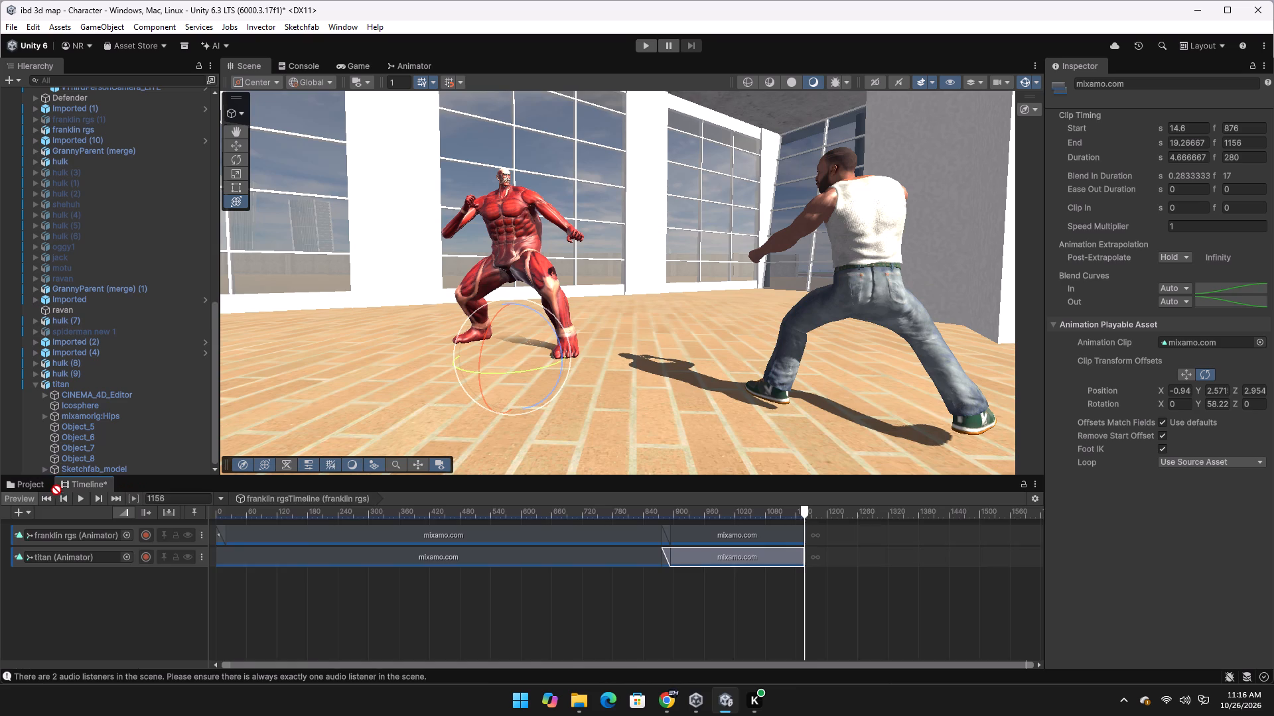
{"action": "left_click_drag", "start_coordinate": [56, 490], "coordinate": [796, 557]}
{"action": "left_click_drag", "start_coordinate": [800, 557], "coordinate": [812, 553]}
{"action": "left_click_drag", "start_coordinate": [825, 559], "coordinate": [819, 540]}
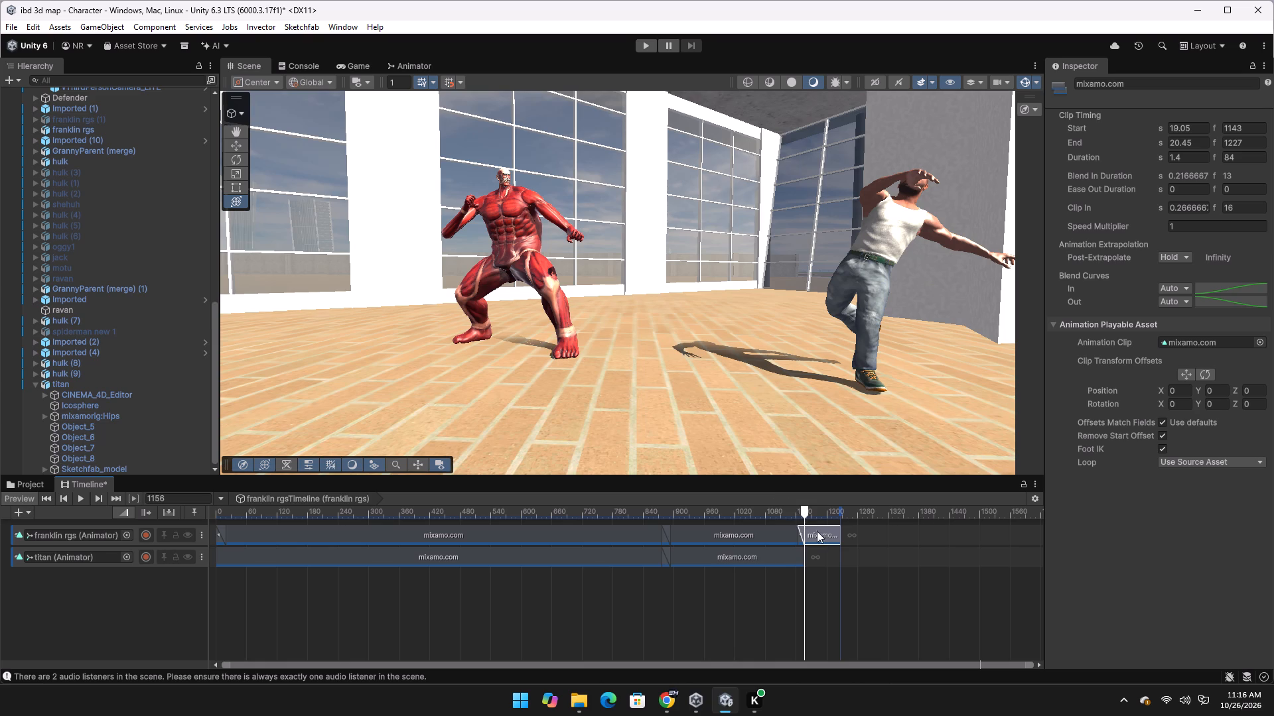
Match the Mma Kick clip's transform offsets to the previous clip on the franklin rgs track.
{"action": "right_click", "coordinate": [817, 536]}
{"action": "left_click", "coordinate": [867, 455]}
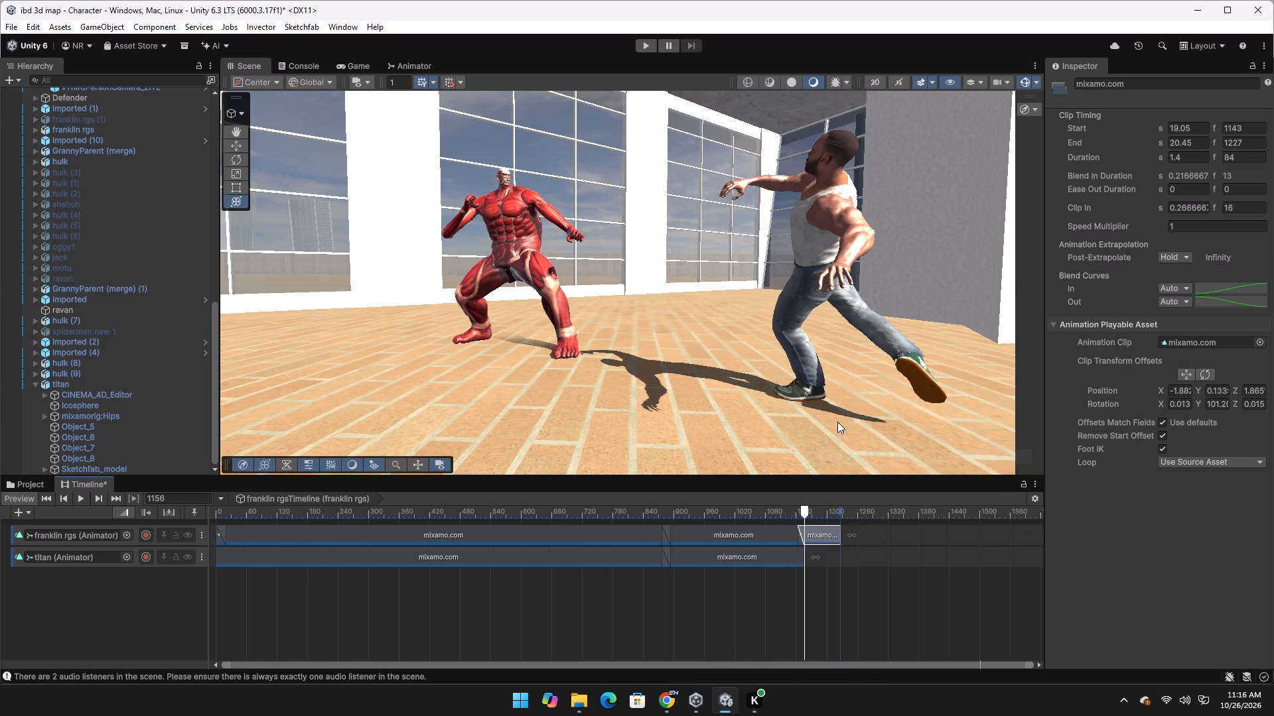
Move the Mma Kick clip offset across the hall to the titan, to about X 1.896, Y 0.714, Z 7.989.
{"action": "left_click_drag", "start_coordinate": [806, 514], "coordinate": [801, 520]}
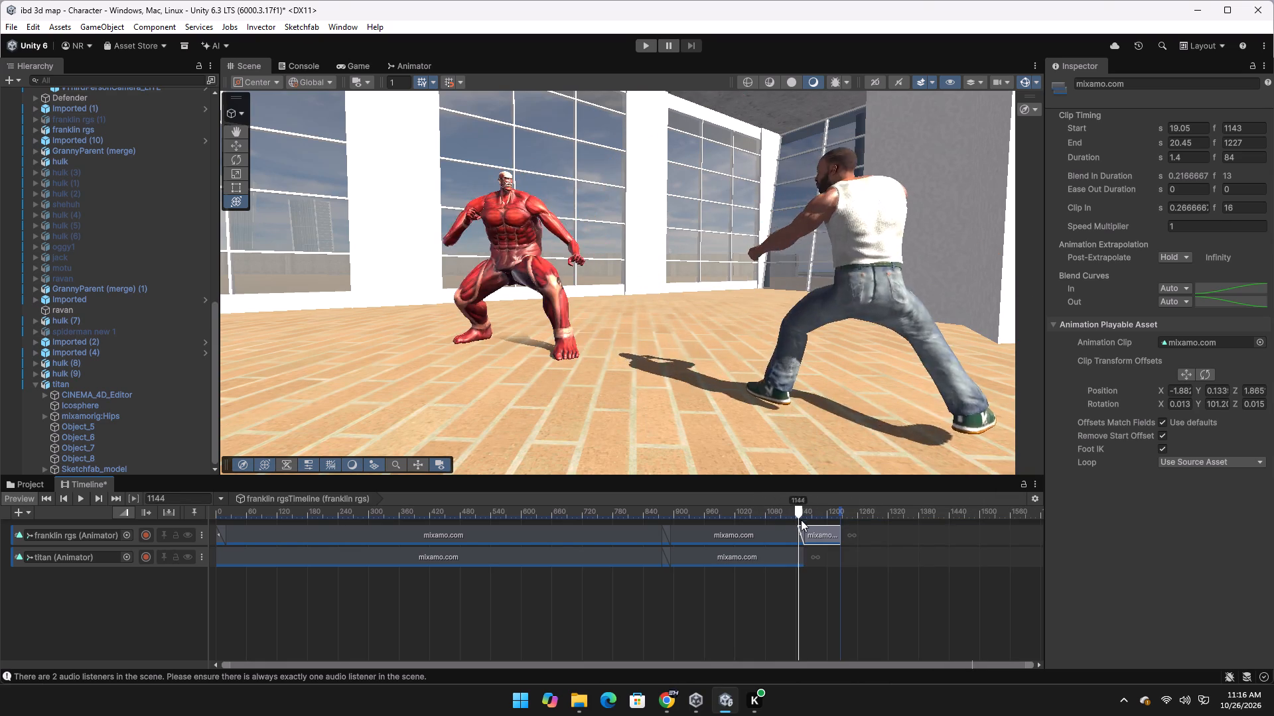
{"action": "left_click_drag", "start_coordinate": [801, 520], "coordinate": [802, 528]}
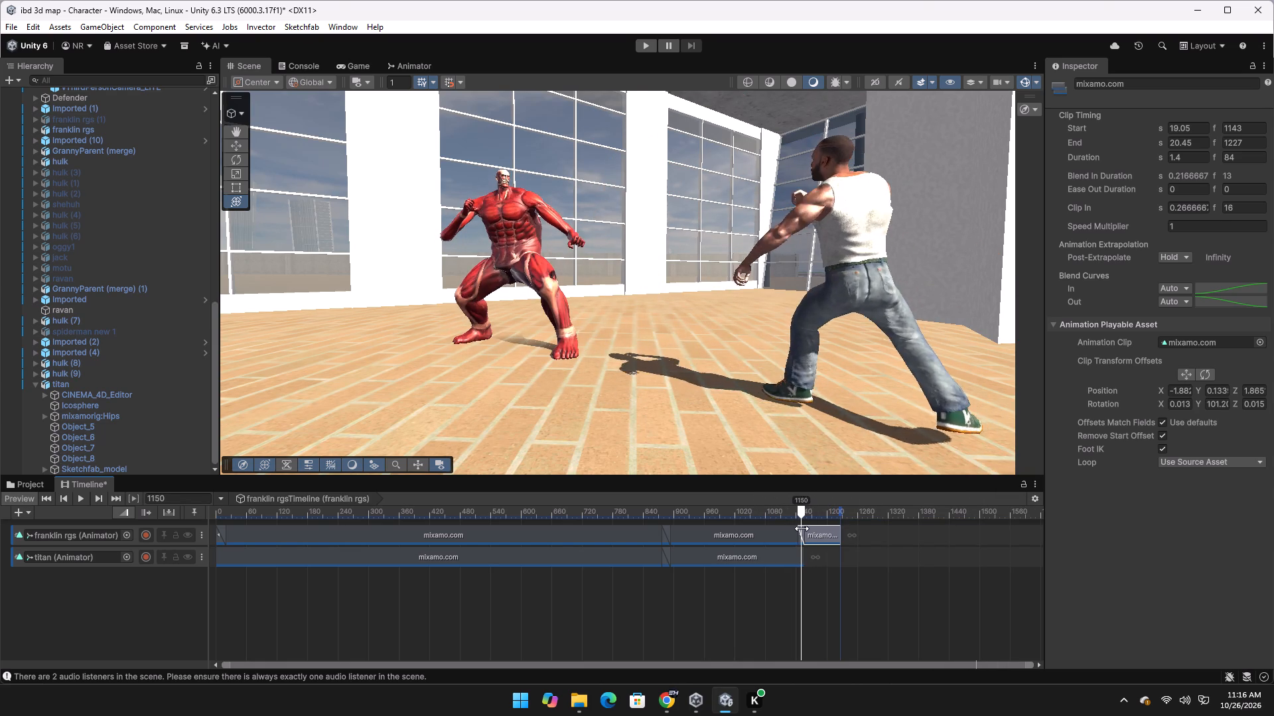
{"action": "left_click_drag", "start_coordinate": [802, 528], "coordinate": [802, 528]}
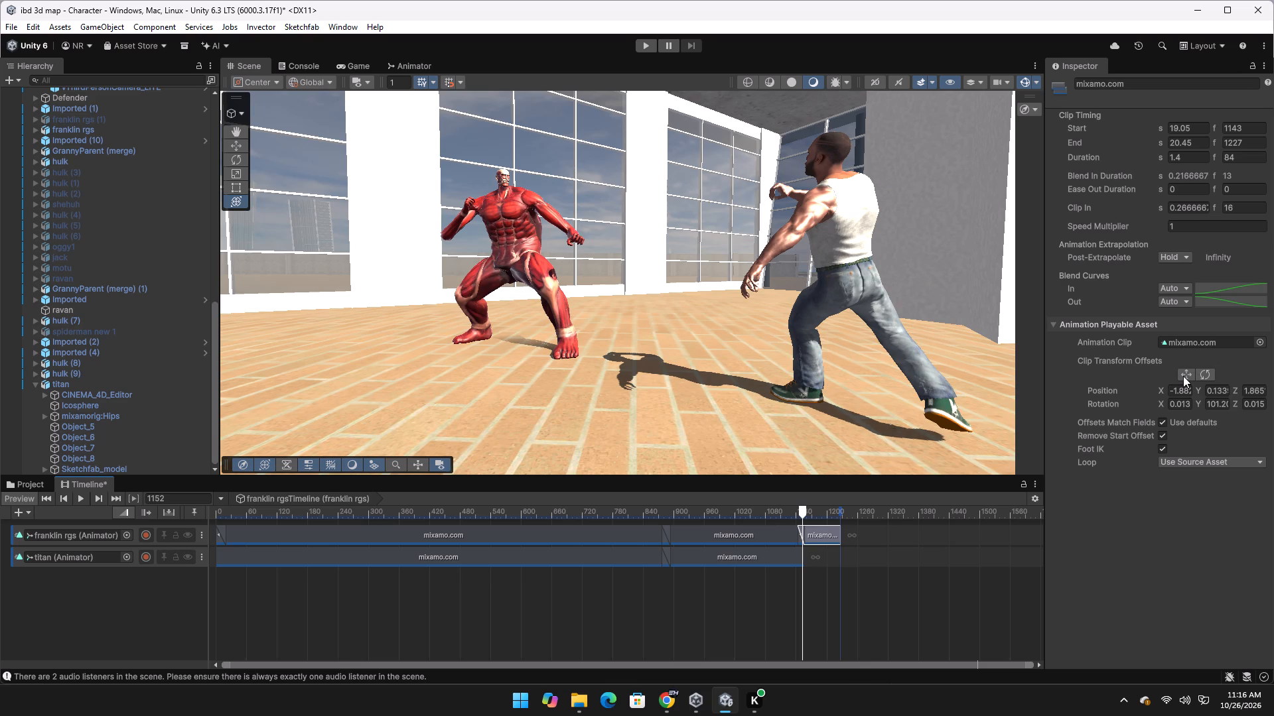
{"action": "left_click", "coordinate": [1183, 376]}
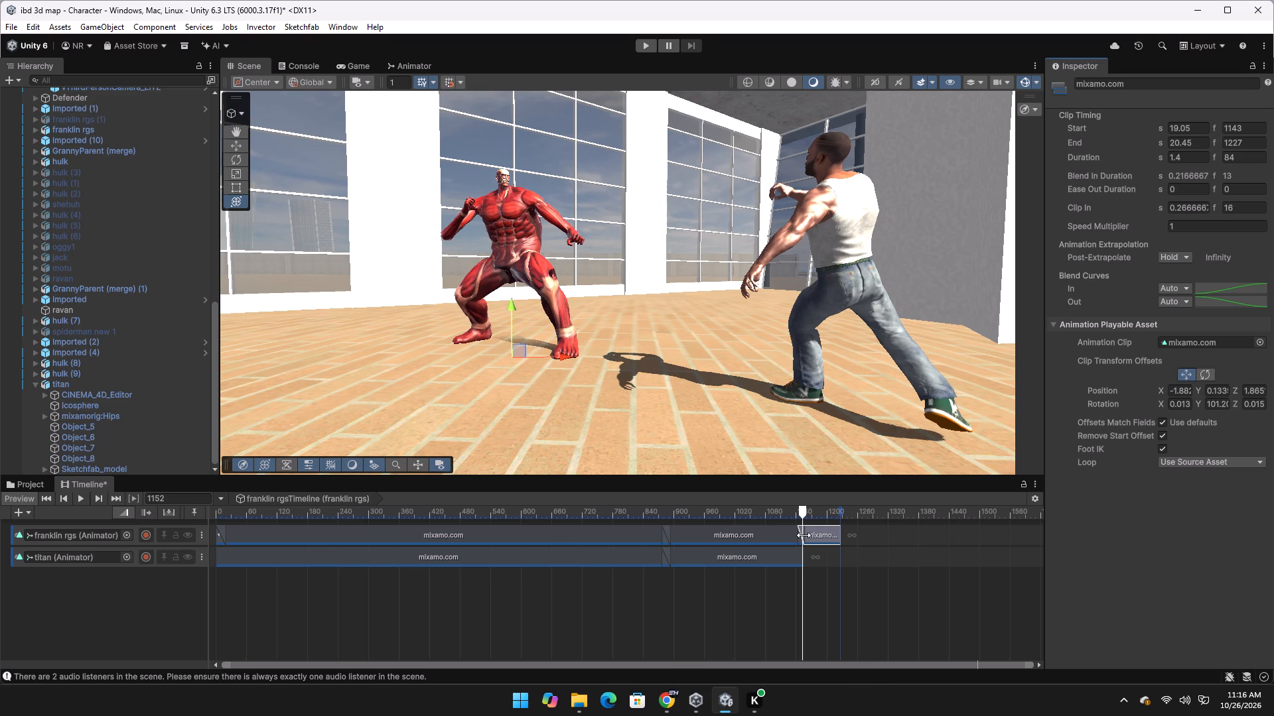
{"action": "left_click", "coordinate": [818, 535]}
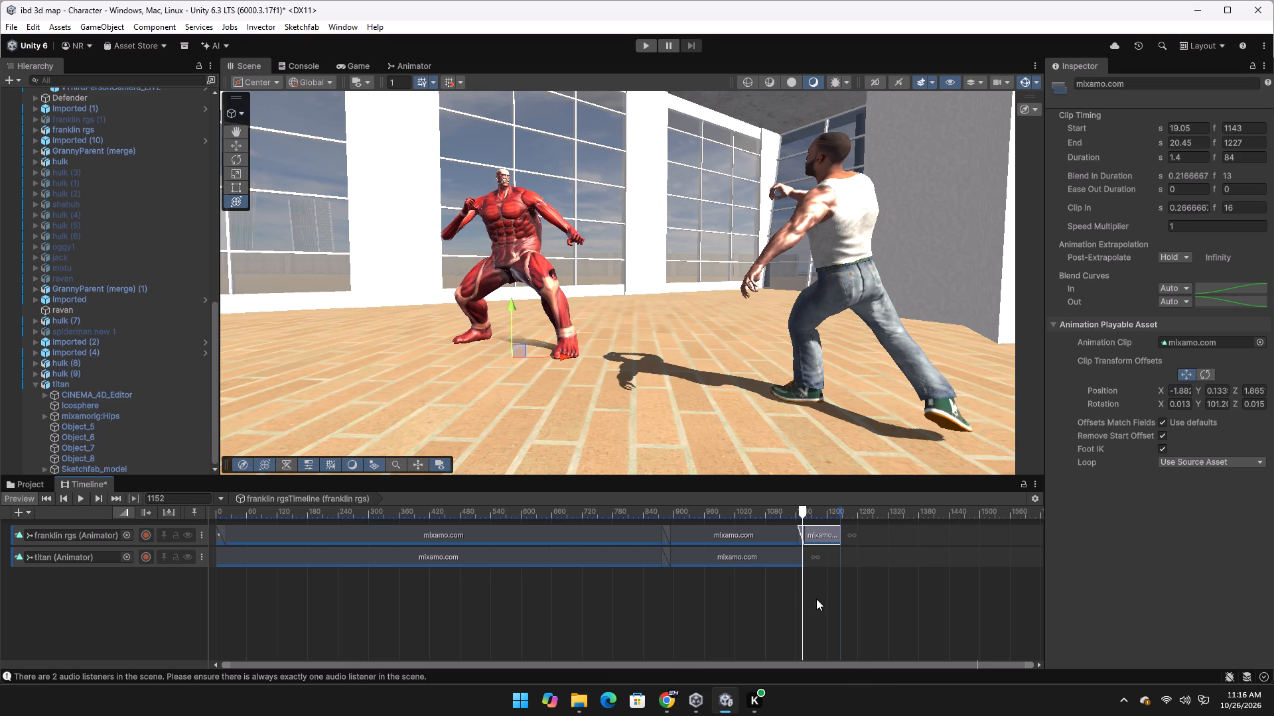
{"action": "left_click", "coordinate": [816, 599]}
{"action": "left_click", "coordinate": [824, 541]}
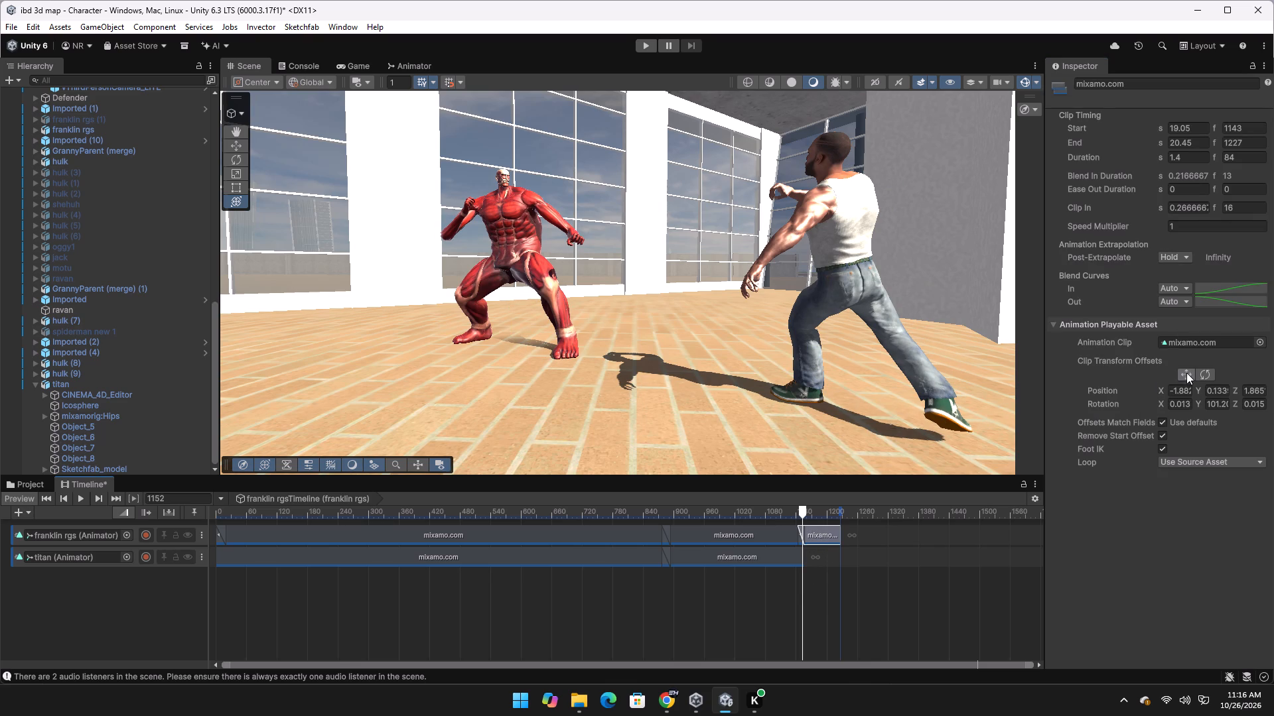
{"action": "left_click", "coordinate": [1186, 373]}
{"action": "left_click_drag", "start_coordinate": [818, 394], "coordinate": [816, 391]}
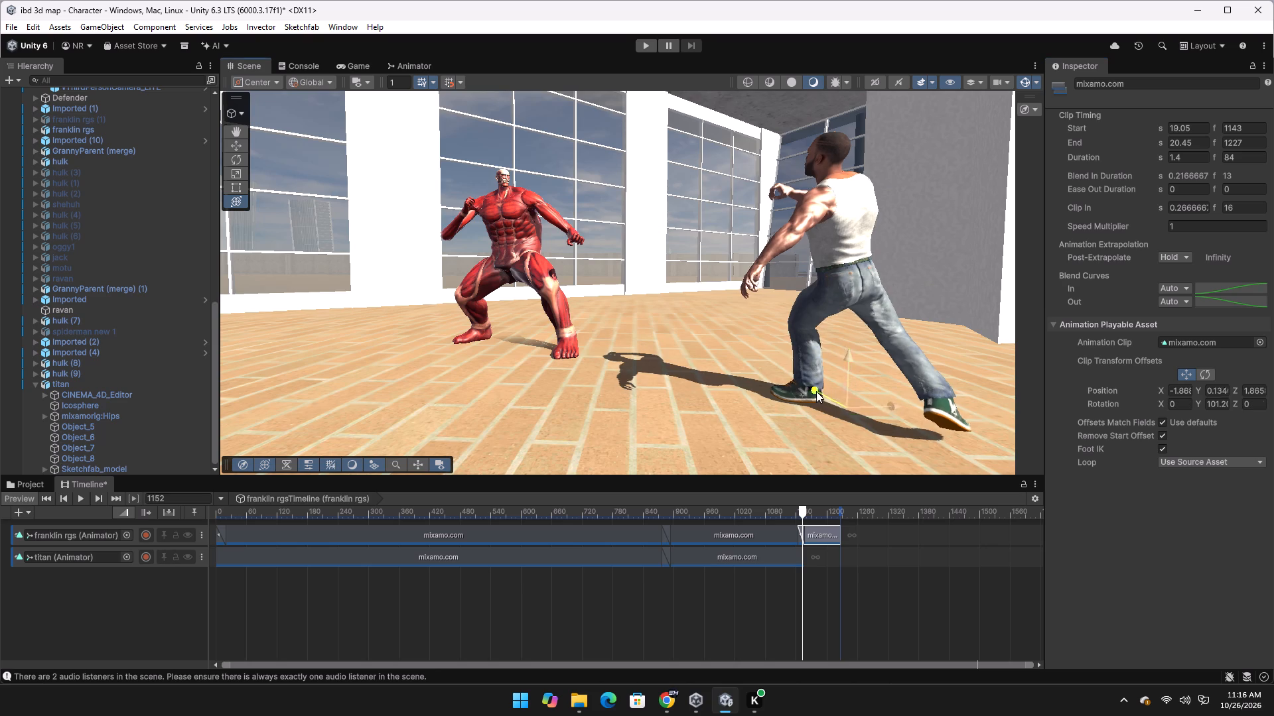
{"action": "left_click_drag", "start_coordinate": [816, 391], "coordinate": [720, 361]}
{"action": "left_click_drag", "start_coordinate": [794, 354], "coordinate": [624, 370]}
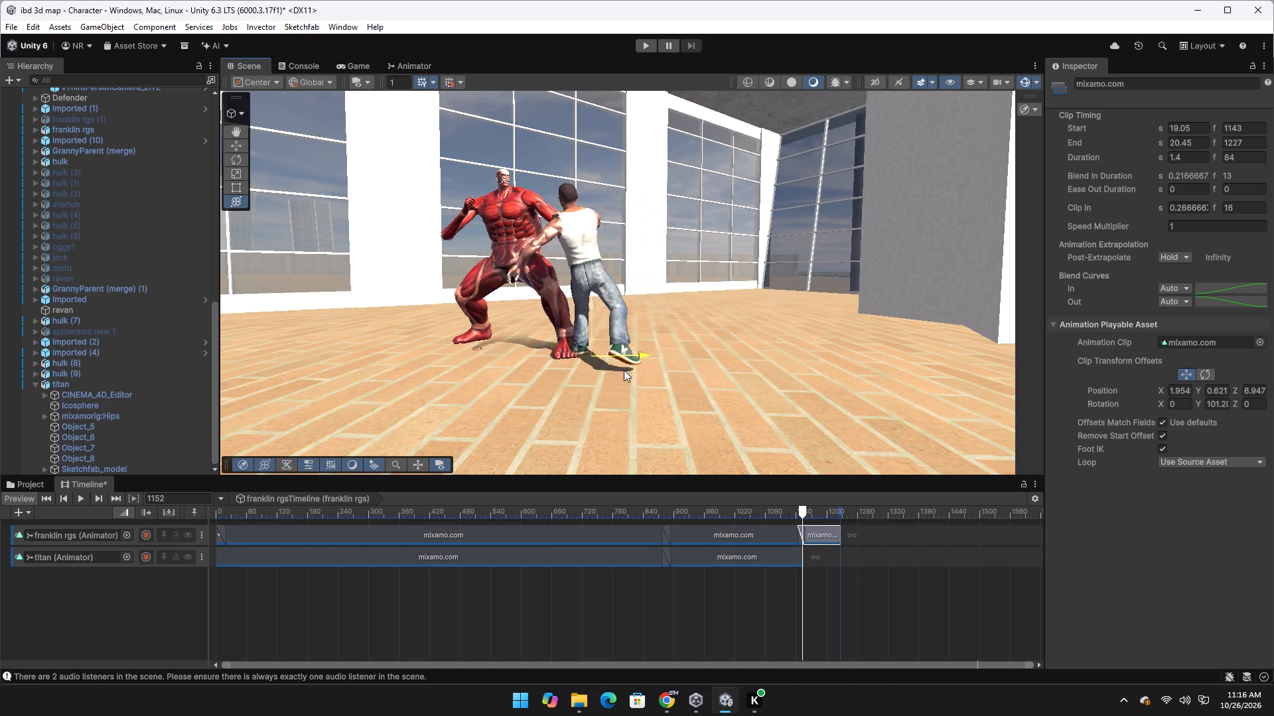
{"action": "left_click_drag", "start_coordinate": [624, 370], "coordinate": [606, 374]}
From a side view of the fighters, move the Mma Kick clip offset in front of the titan, to about X -0.44, Y 0.682.
{"action": "left_click", "coordinate": [804, 513]}
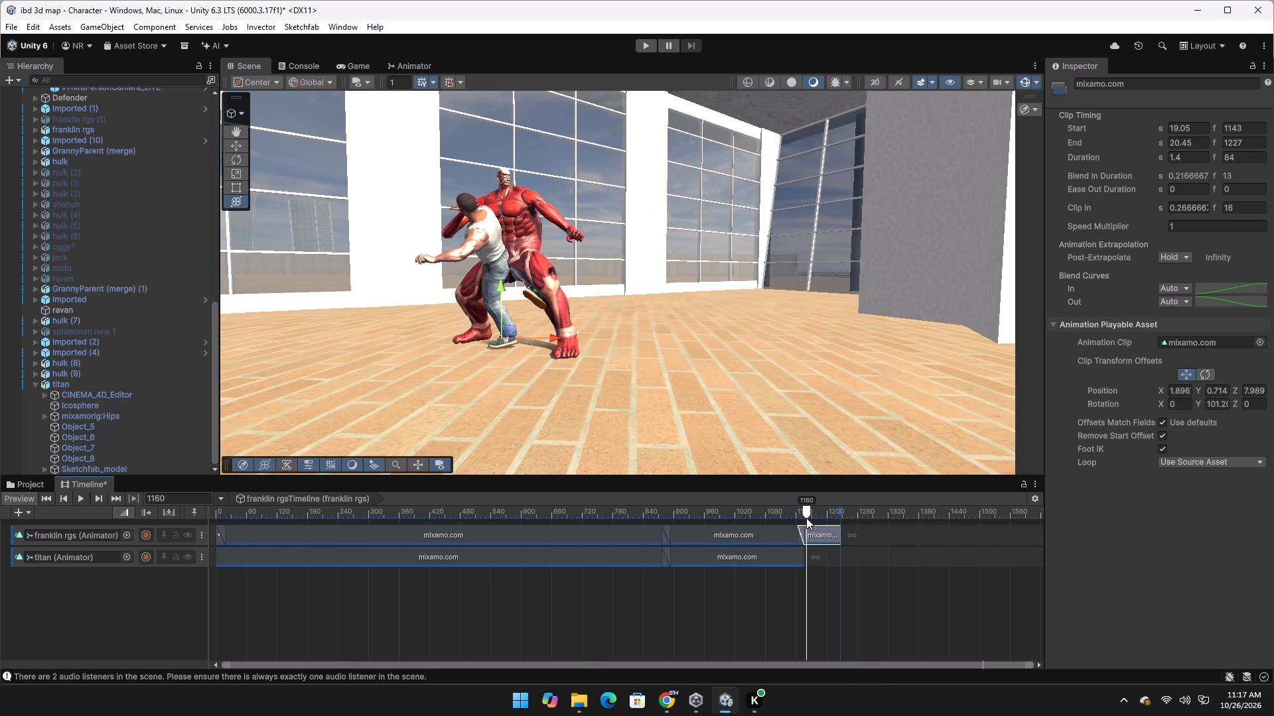
{"action": "right_click_drag", "start_coordinate": [896, 396], "coordinate": [879, 388]}
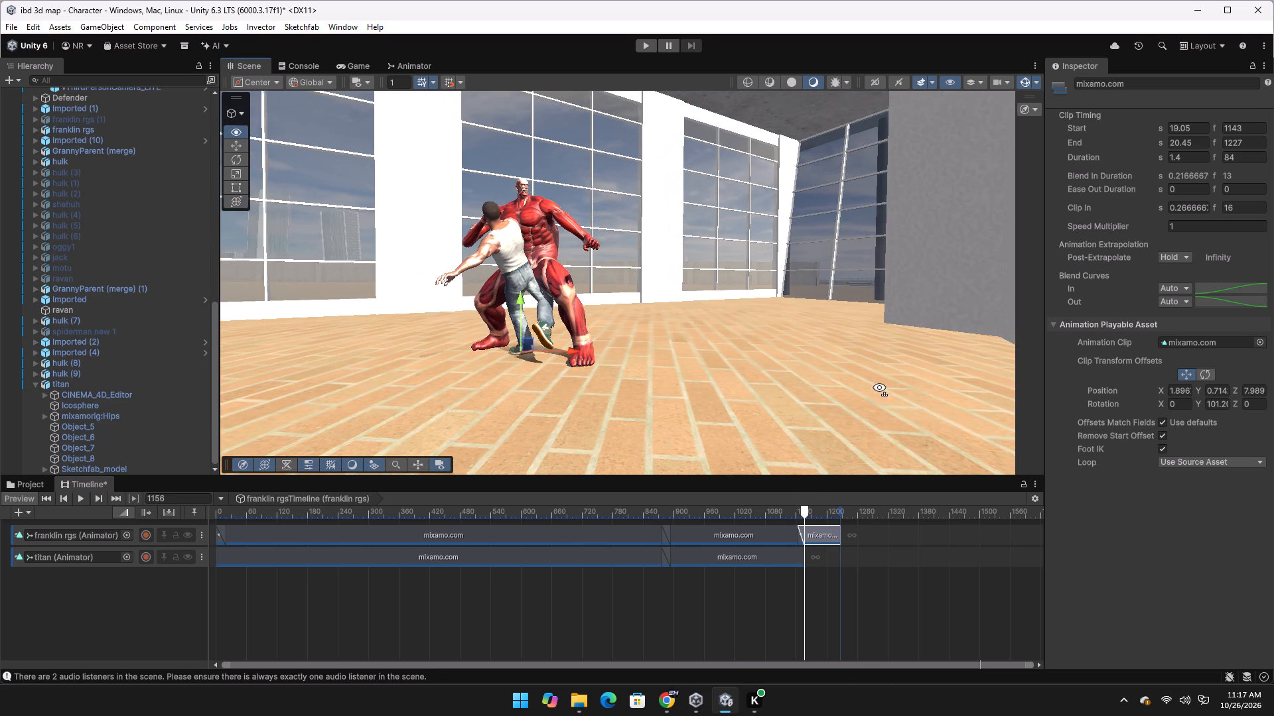
{"action": "right_click_drag", "start_coordinate": [879, 388], "coordinate": [522, 438]}
{"action": "key", "text": "shift+w"}
{"action": "key", "text": "s"}
{"action": "left_click_drag", "start_coordinate": [639, 375], "coordinate": [599, 375]}
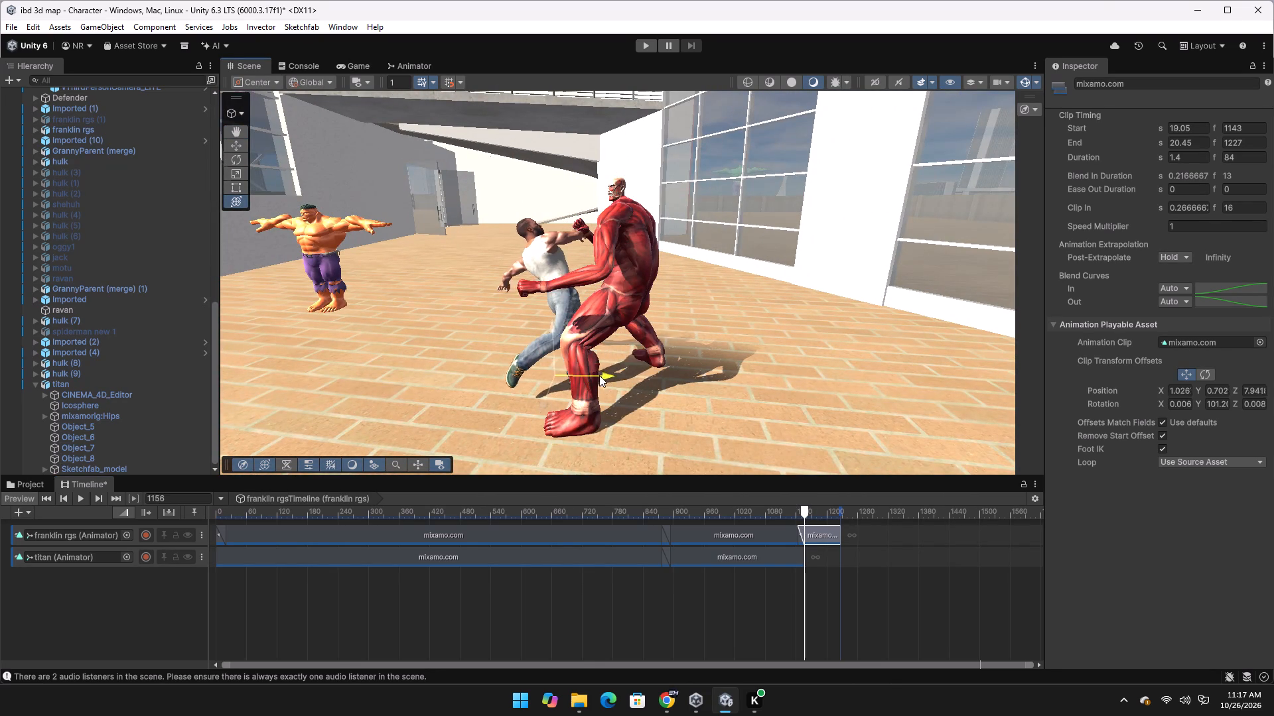
{"action": "left_click_drag", "start_coordinate": [599, 375], "coordinate": [545, 374]}
With the kick shown at frame 1167, shift the Mma Kick clip offset sideways to about X -0.39, Y 0.607, Z 7.021.
{"action": "left_click_drag", "start_coordinate": [807, 510], "coordinate": [784, 512]}
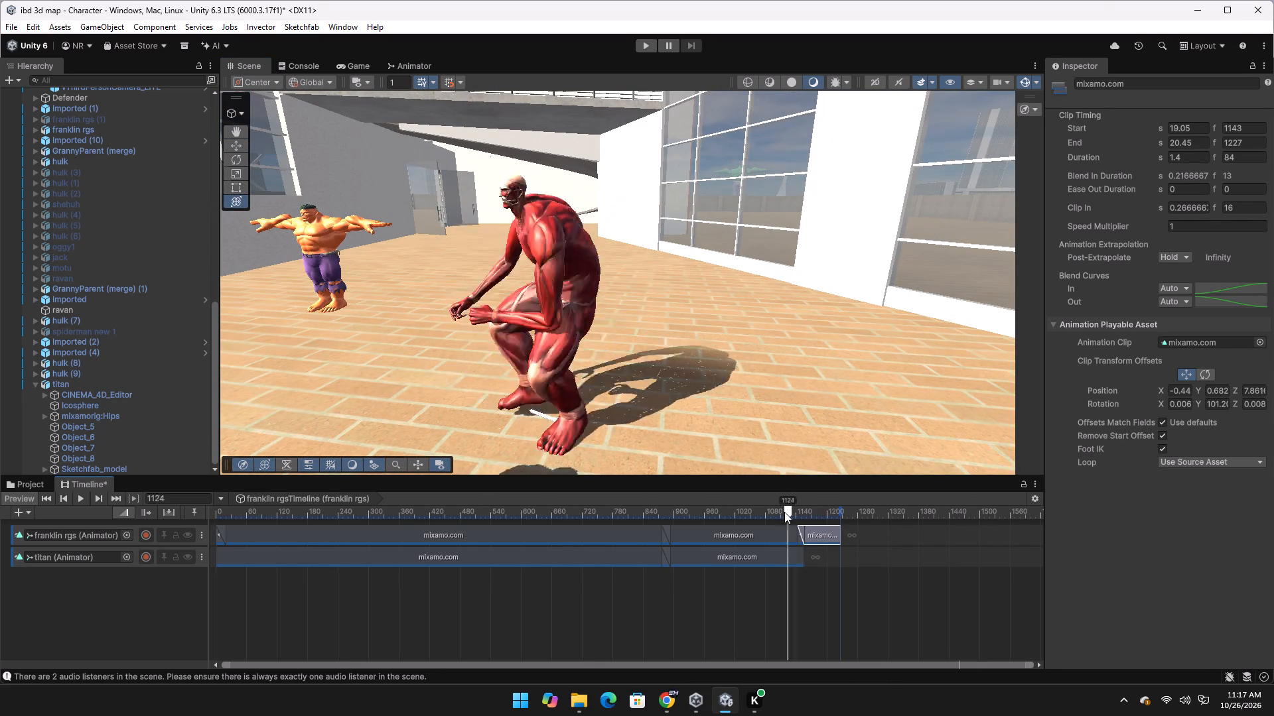
{"action": "left_click_drag", "start_coordinate": [784, 512], "coordinate": [808, 514]}
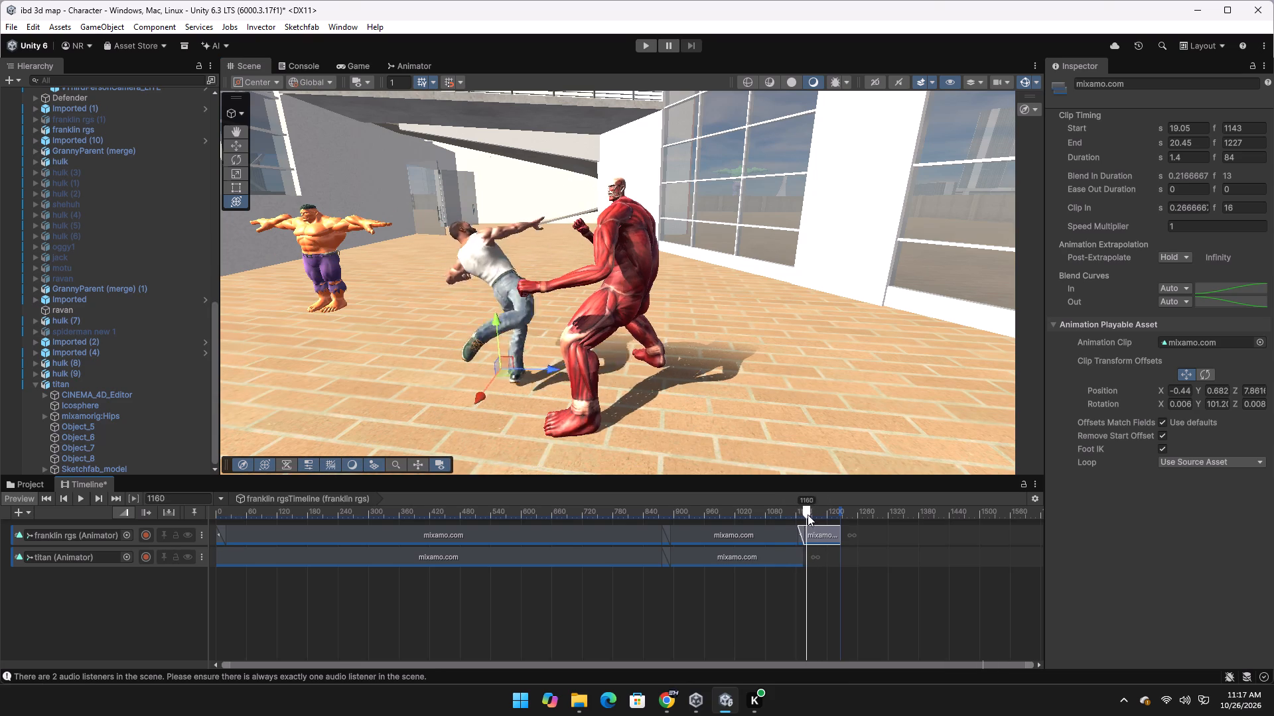
{"action": "left_click_drag", "start_coordinate": [808, 514], "coordinate": [810, 516]}
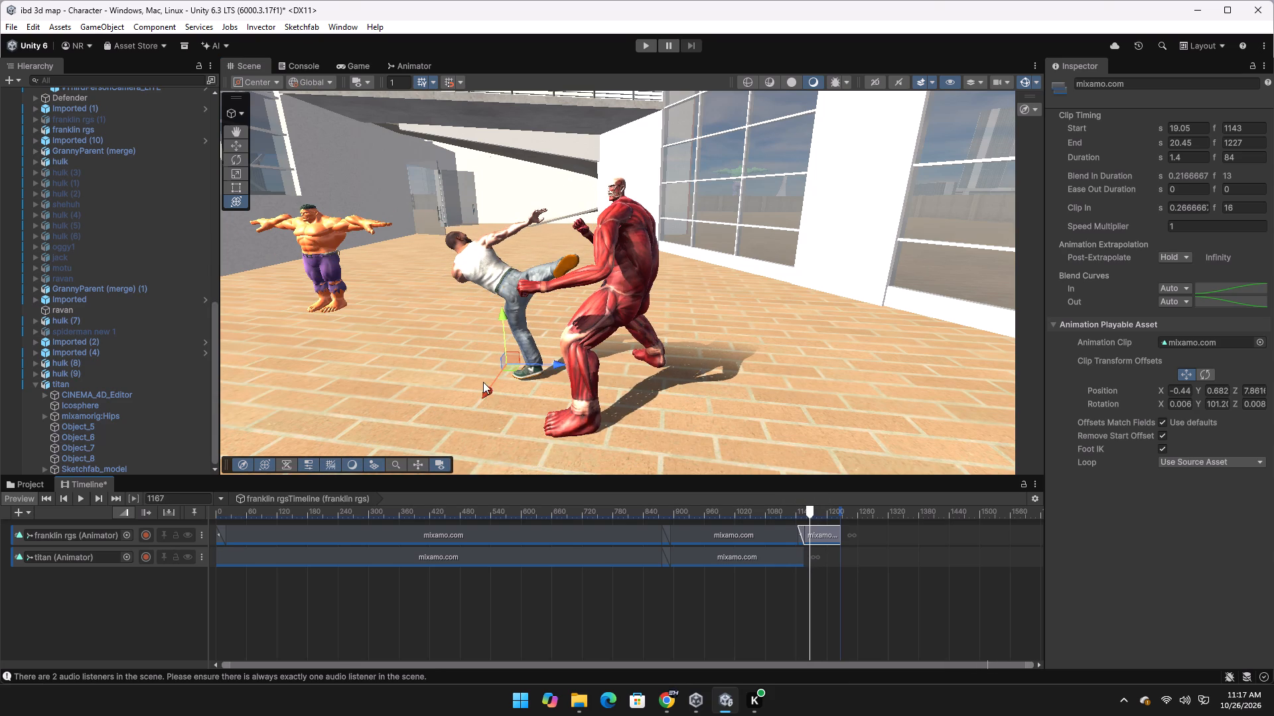
{"action": "left_click_drag", "start_coordinate": [486, 391], "coordinate": [480, 417]}
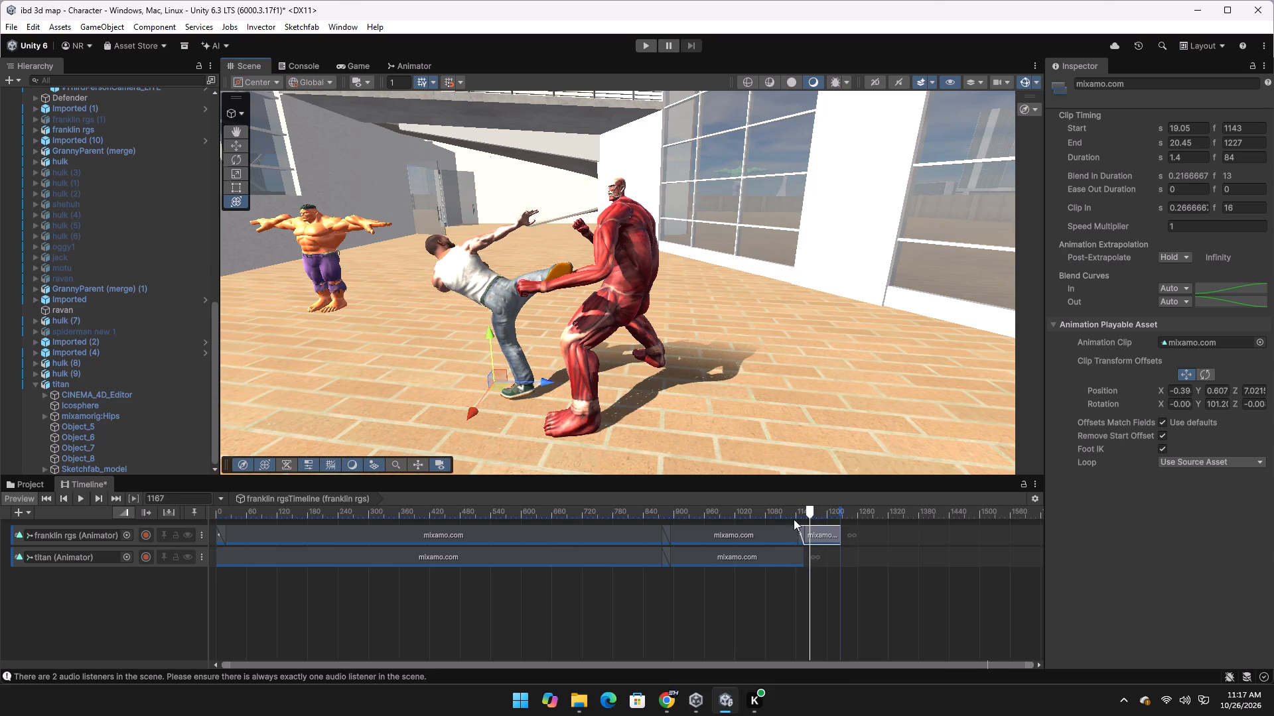
Rotate the Mma Kick clip offset about the vertical axis to about 158.2 degrees and check the kick against the titan by scrubbing.
{"action": "left_click", "coordinate": [1202, 377]}
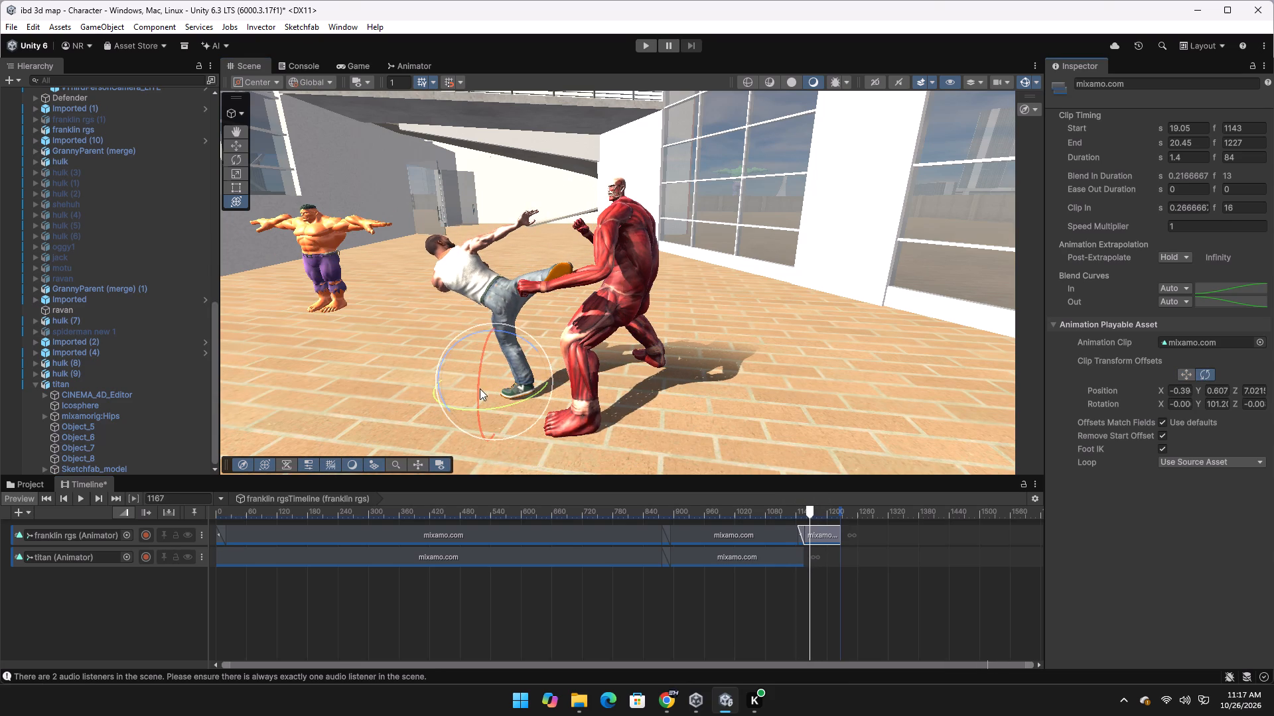
{"action": "left_click_drag", "start_coordinate": [513, 401], "coordinate": [405, 421]}
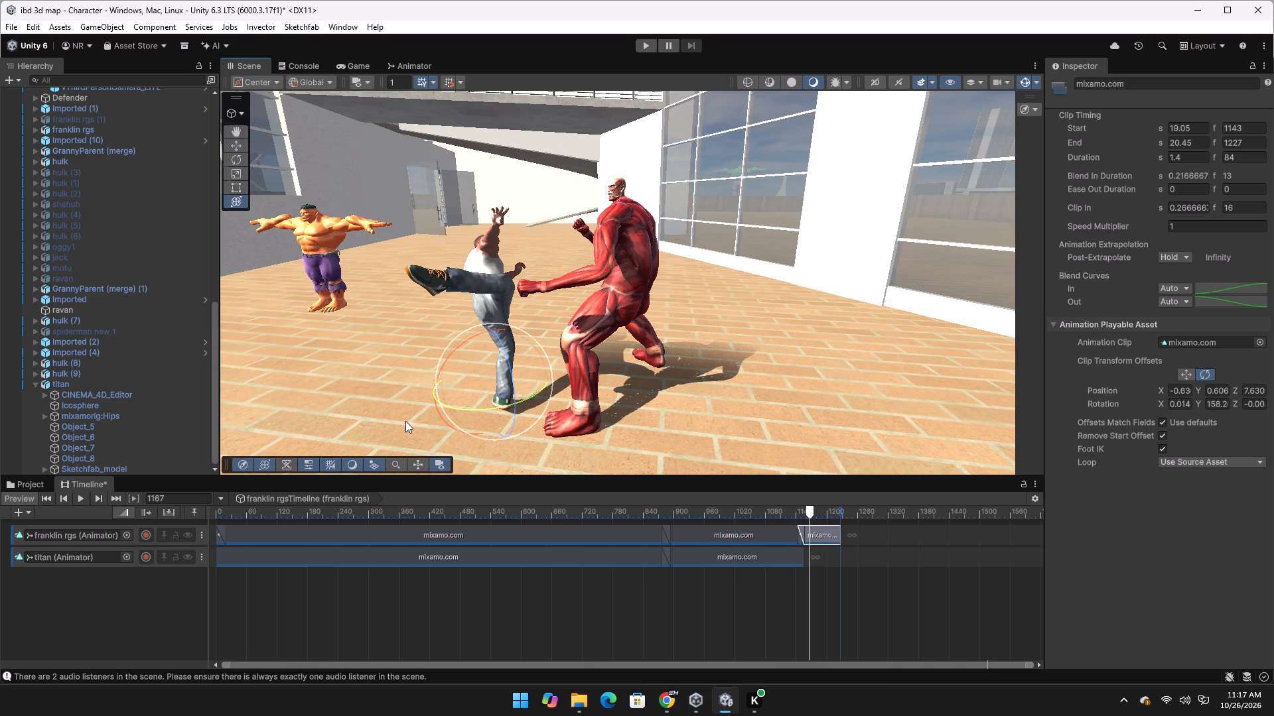
{"action": "left_click_drag", "start_coordinate": [405, 421], "coordinate": [405, 420]}
{"action": "left_click_drag", "start_coordinate": [812, 511], "coordinate": [800, 520]}
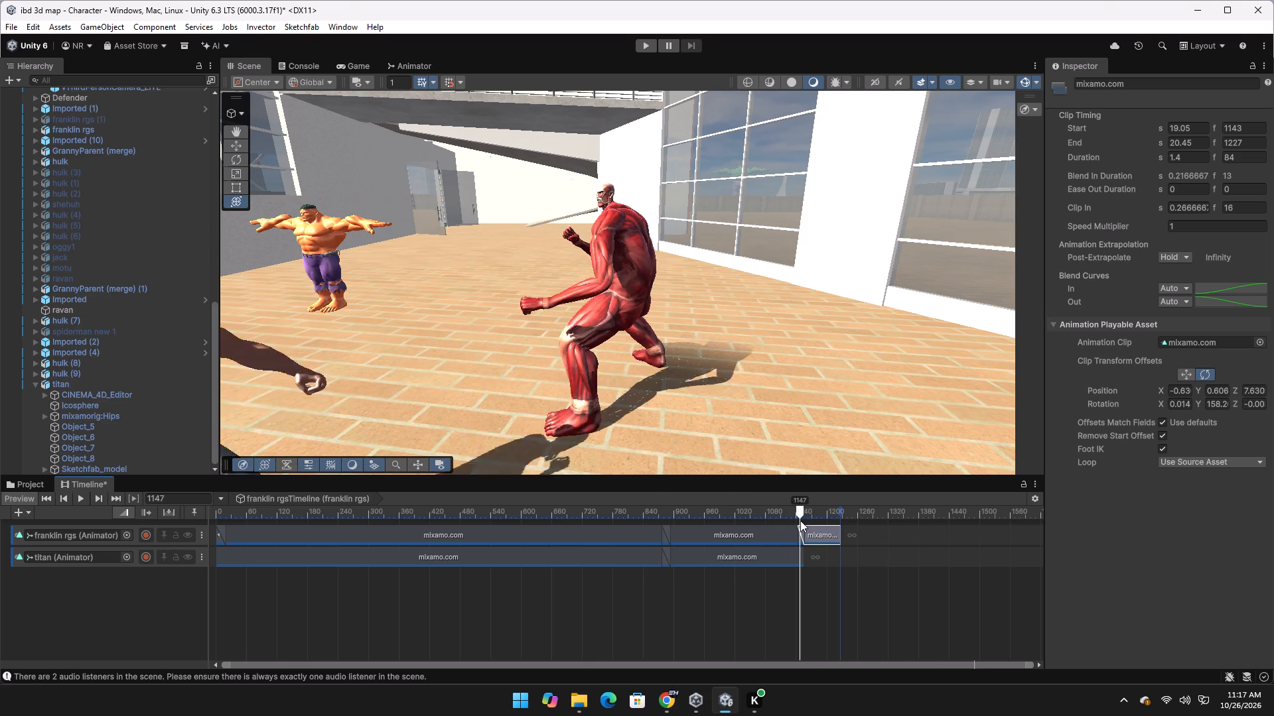
{"action": "left_click_drag", "start_coordinate": [800, 520], "coordinate": [770, 522]}
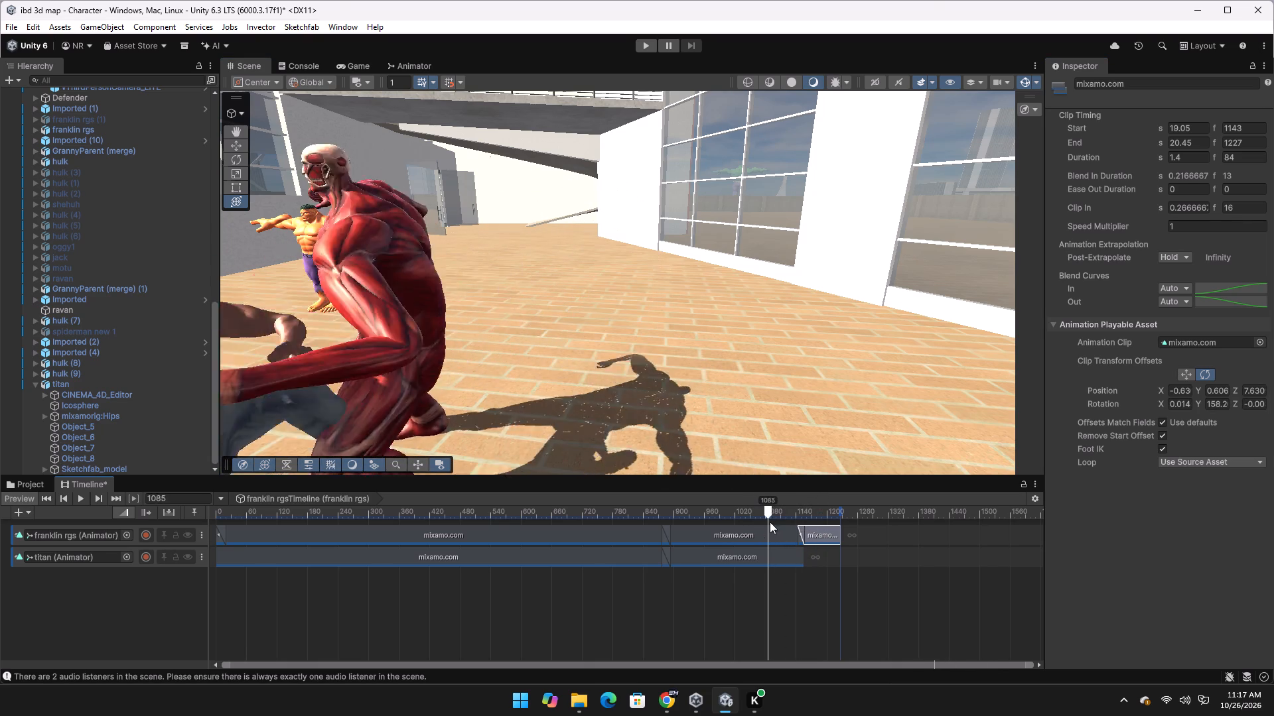
{"action": "left_click_drag", "start_coordinate": [770, 522], "coordinate": [815, 523]}
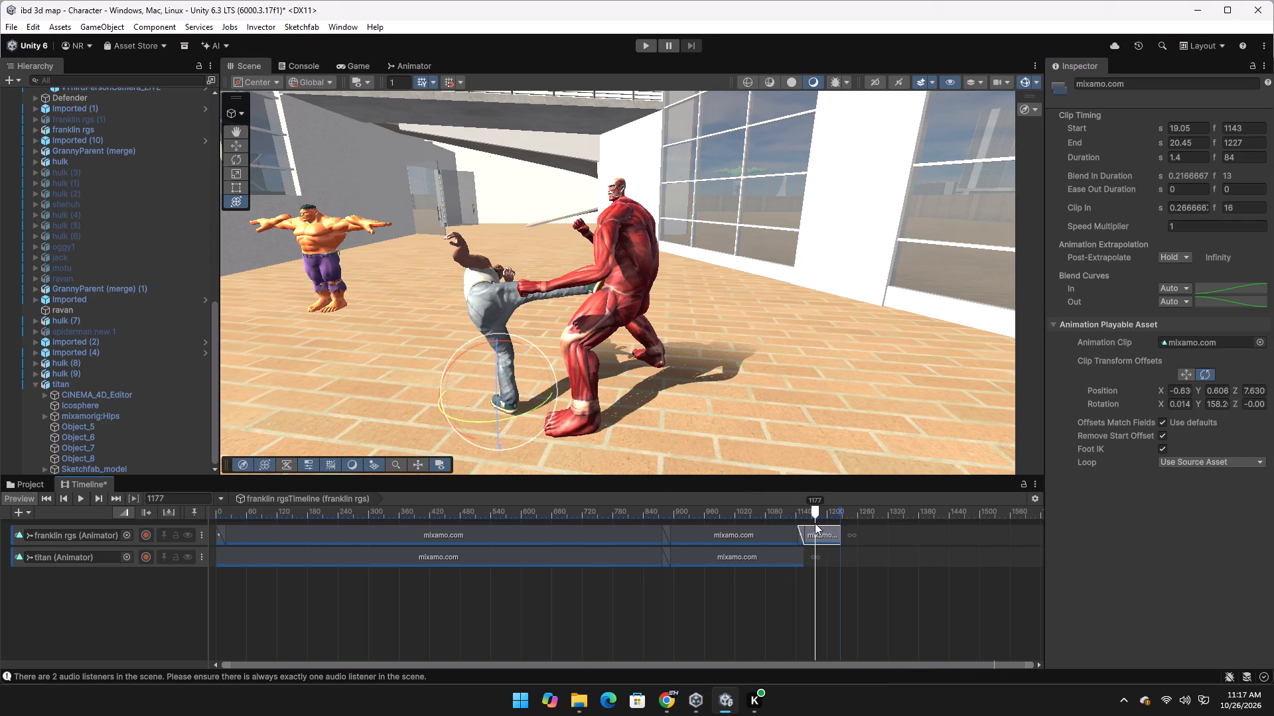
{"action": "left_click_drag", "start_coordinate": [815, 523], "coordinate": [814, 524]}
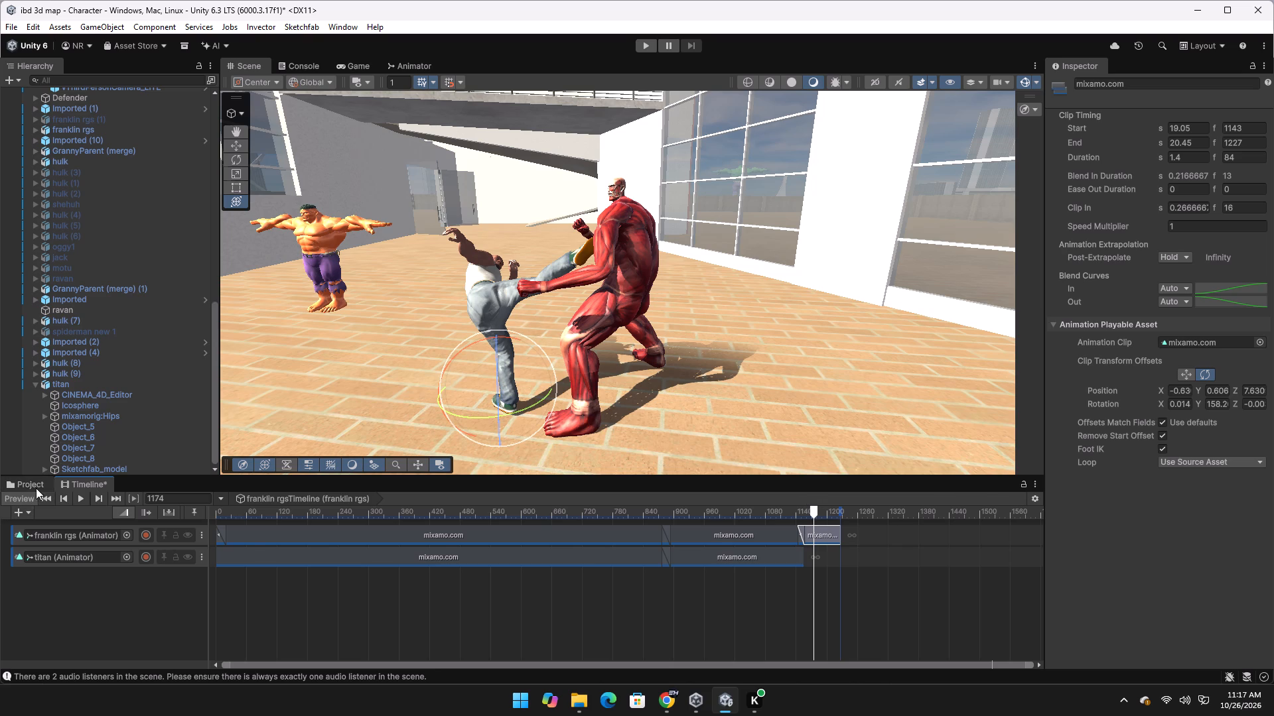
Add the Death animation to the titan track, overlapping the preceding clip from frame 1143, and match its offsets to the previous clip.
{"action": "left_click", "coordinate": [36, 488]}
{"action": "left_click", "coordinate": [453, 623]}
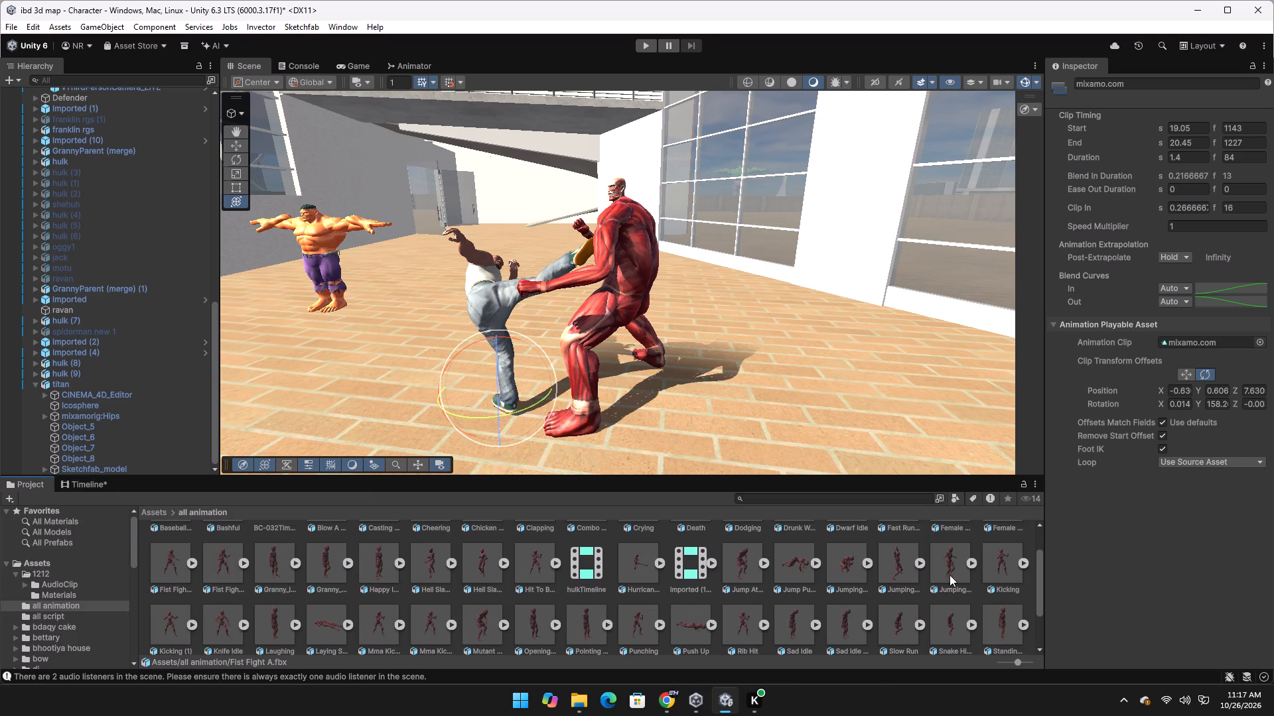
{"action": "left_click_drag", "start_coordinate": [1039, 567], "coordinate": [1036, 528]}
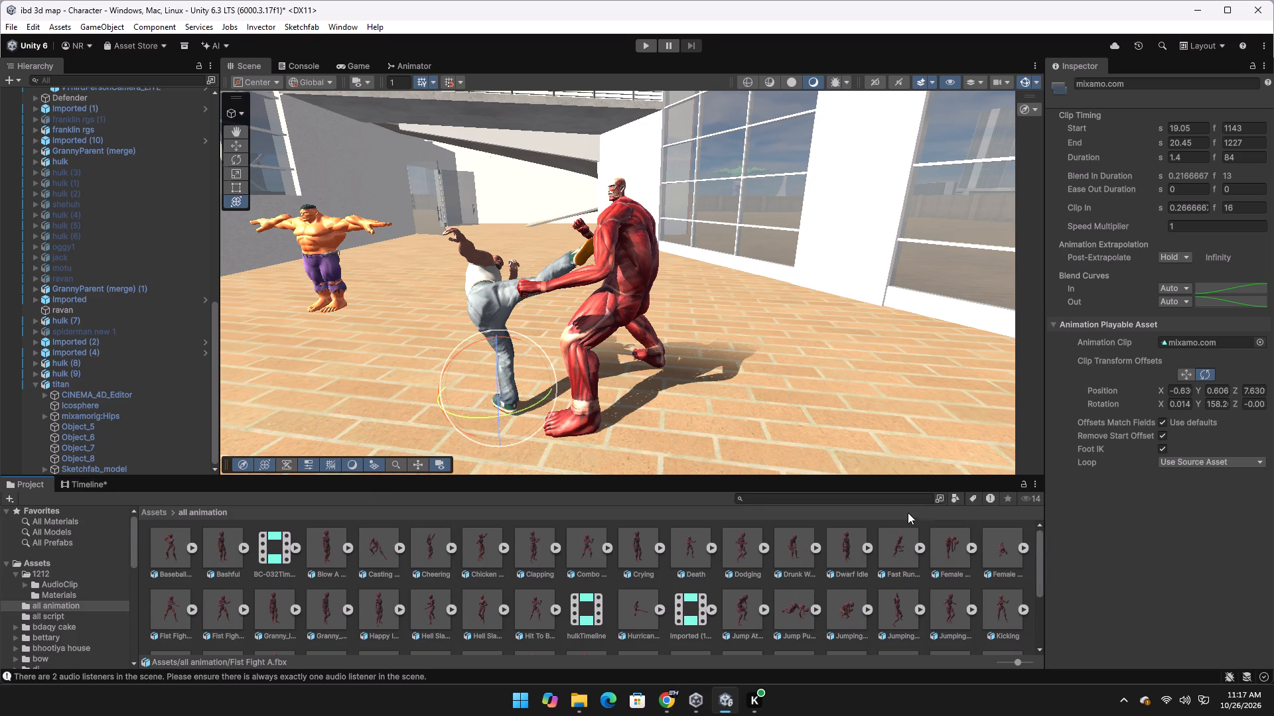
{"action": "left_click", "coordinate": [710, 547]}
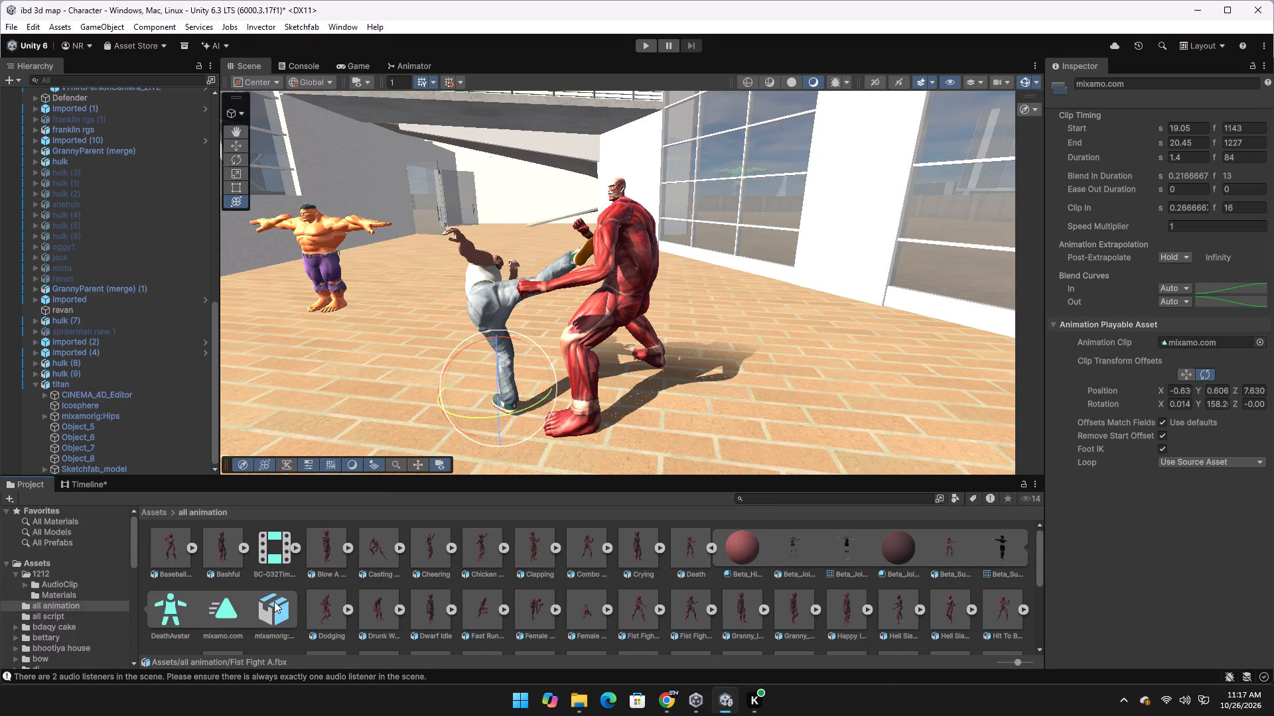
{"action": "left_click_drag", "start_coordinate": [232, 613], "coordinate": [104, 484]}
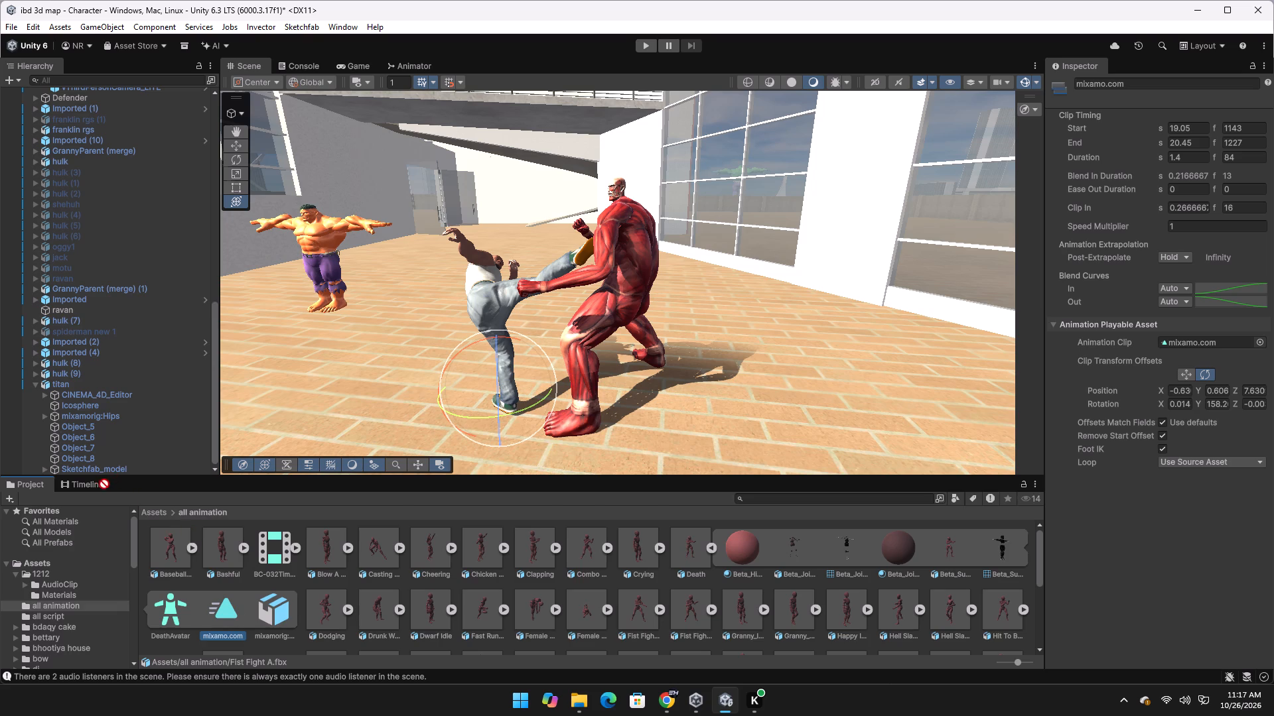
{"action": "left_click_drag", "start_coordinate": [104, 484], "coordinate": [815, 555]}
{"action": "left_click_drag", "start_coordinate": [843, 557], "coordinate": [826, 558]}
{"action": "right_click", "coordinate": [826, 558]}
{"action": "left_click", "coordinate": [875, 481]}
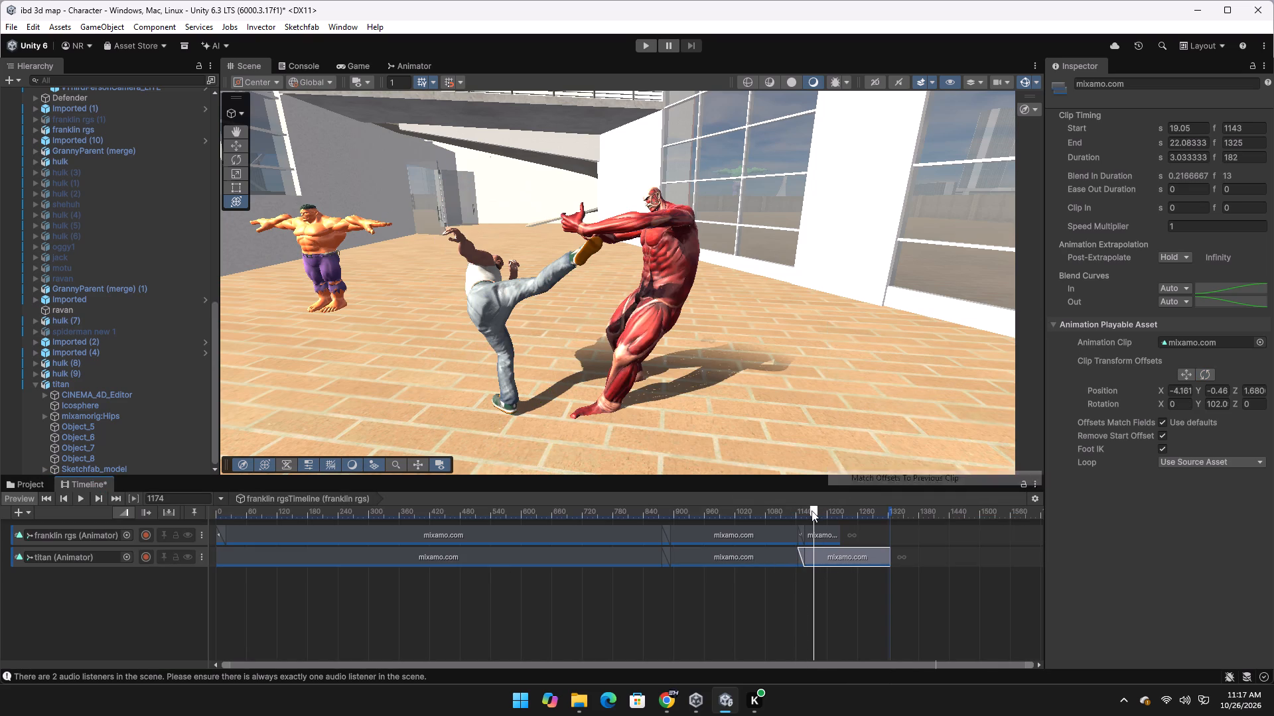
Delay the titan's Death clip to start at frame 1170, scrubbing through the kick and fall to check the timing.
{"action": "left_click_drag", "start_coordinate": [811, 510], "coordinate": [803, 515]}
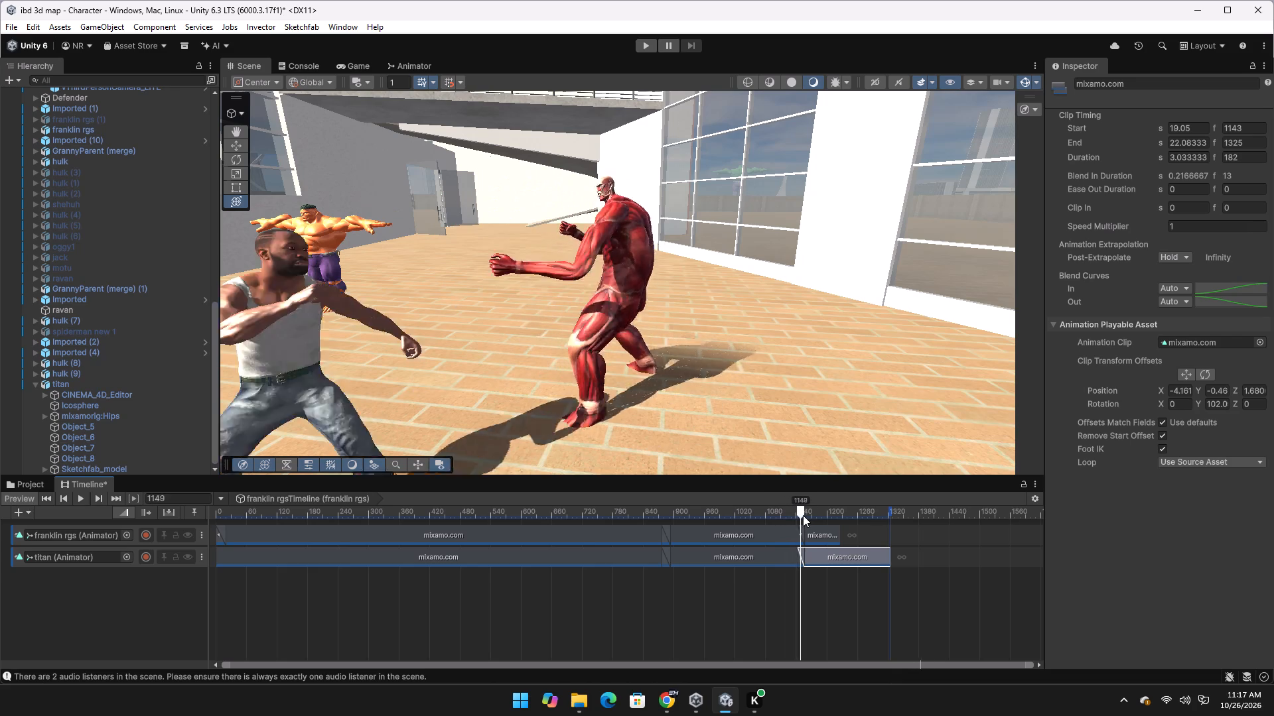
{"action": "left_click_drag", "start_coordinate": [803, 515], "coordinate": [802, 524]}
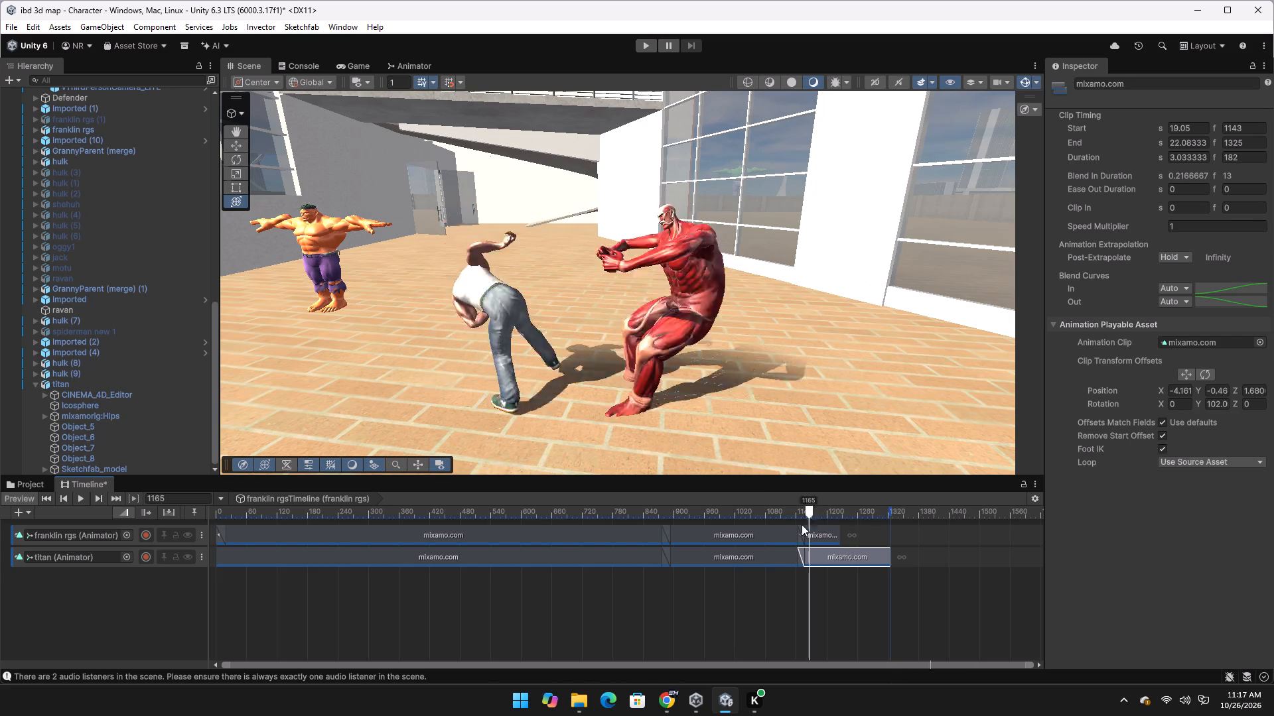
{"action": "left_click_drag", "start_coordinate": [802, 524], "coordinate": [806, 523]}
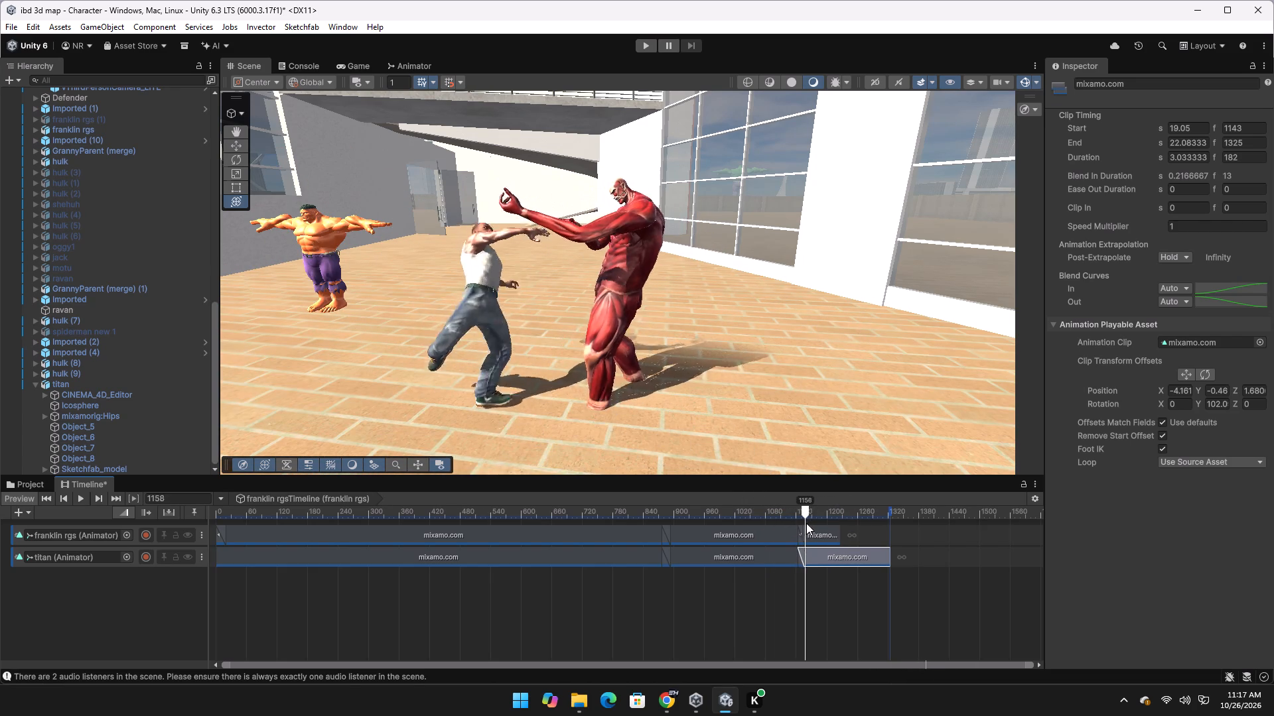
{"action": "left_click_drag", "start_coordinate": [806, 523], "coordinate": [812, 523]}
{"action": "left_click_drag", "start_coordinate": [822, 553], "coordinate": [833, 552]}
{"action": "left_click_drag", "start_coordinate": [812, 511], "coordinate": [786, 515]}
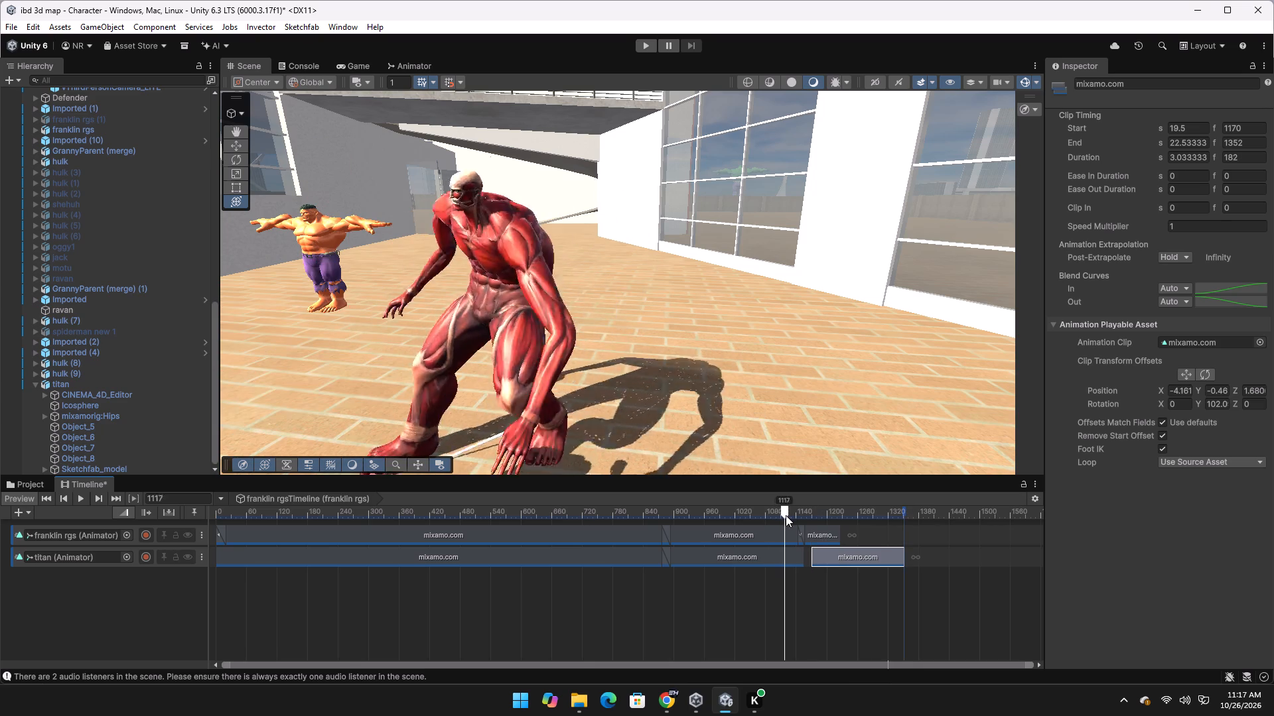
{"action": "left_click_drag", "start_coordinate": [786, 515], "coordinate": [825, 520]}
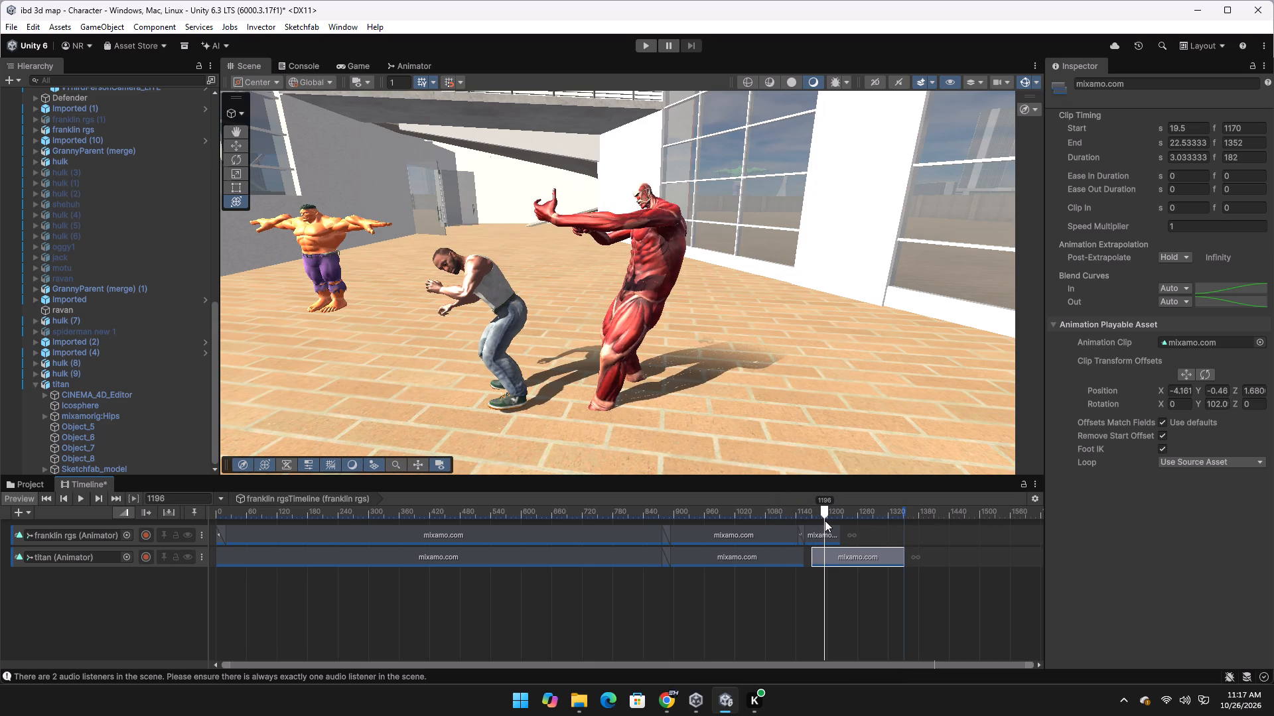
{"action": "left_click_drag", "start_coordinate": [825, 520], "coordinate": [825, 524]}
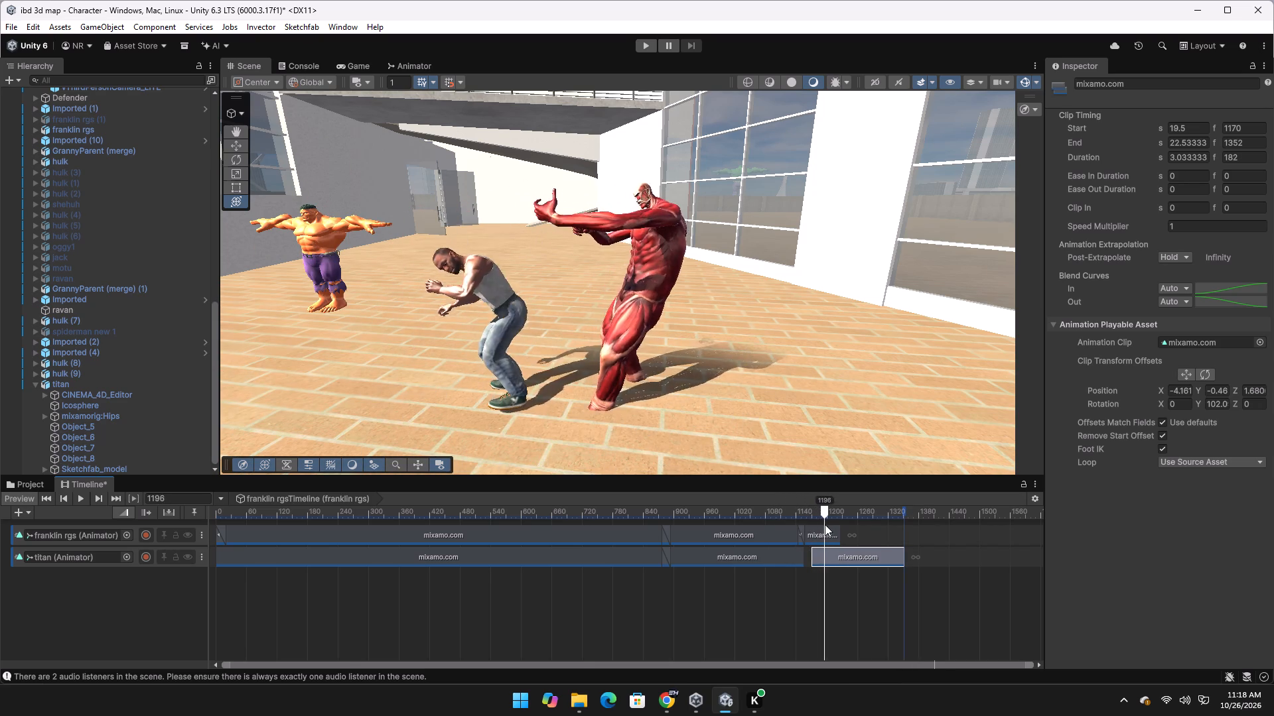
{"action": "left_click_drag", "start_coordinate": [825, 524], "coordinate": [874, 532]}
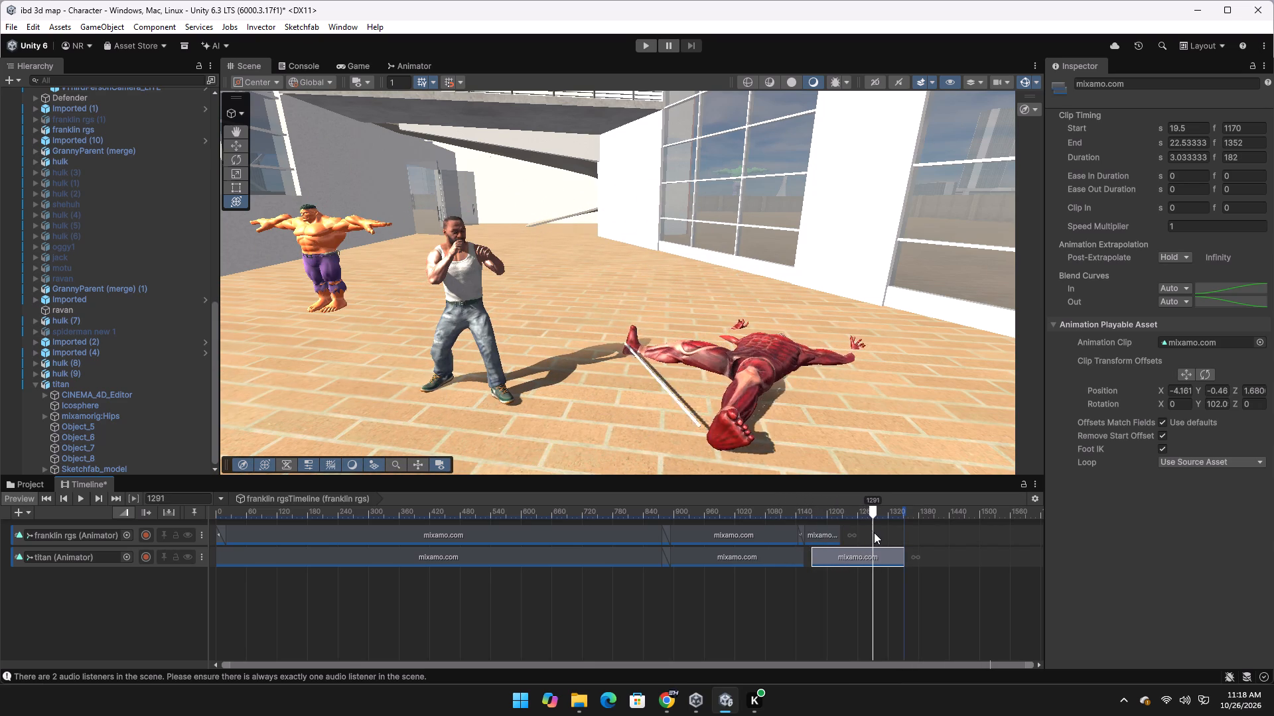
{"action": "left_click_drag", "start_coordinate": [874, 532], "coordinate": [877, 532]}
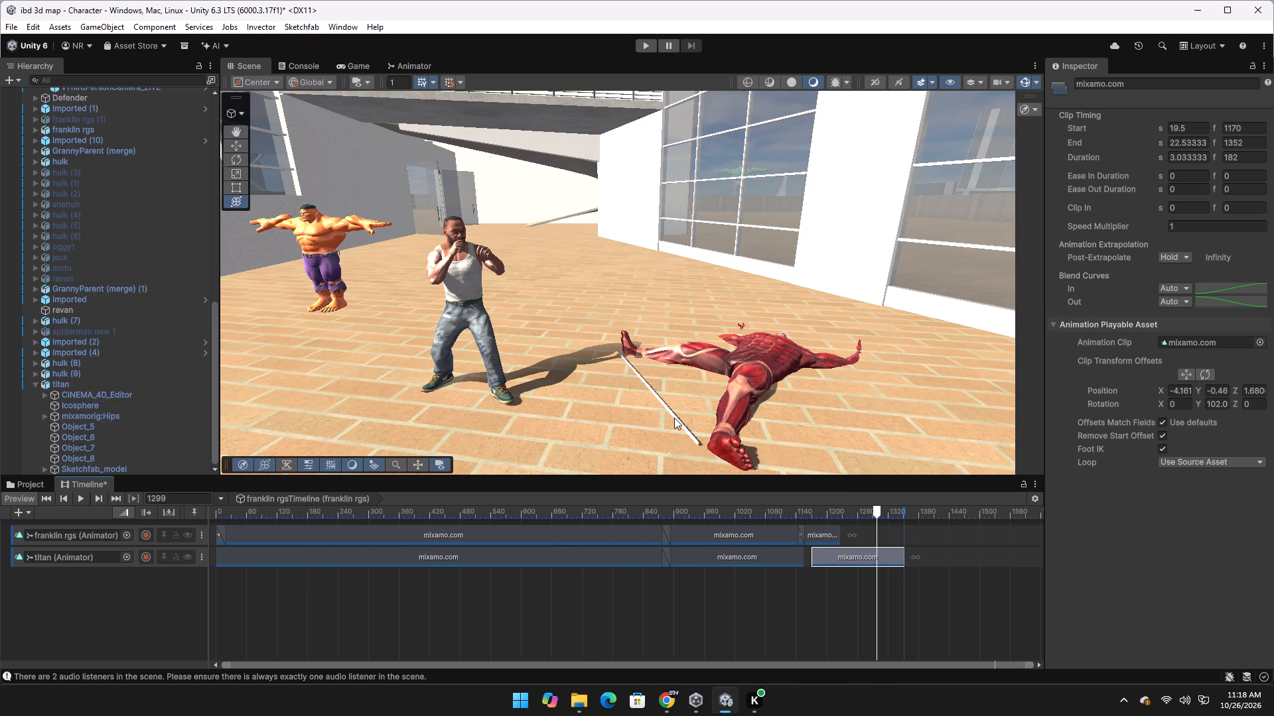
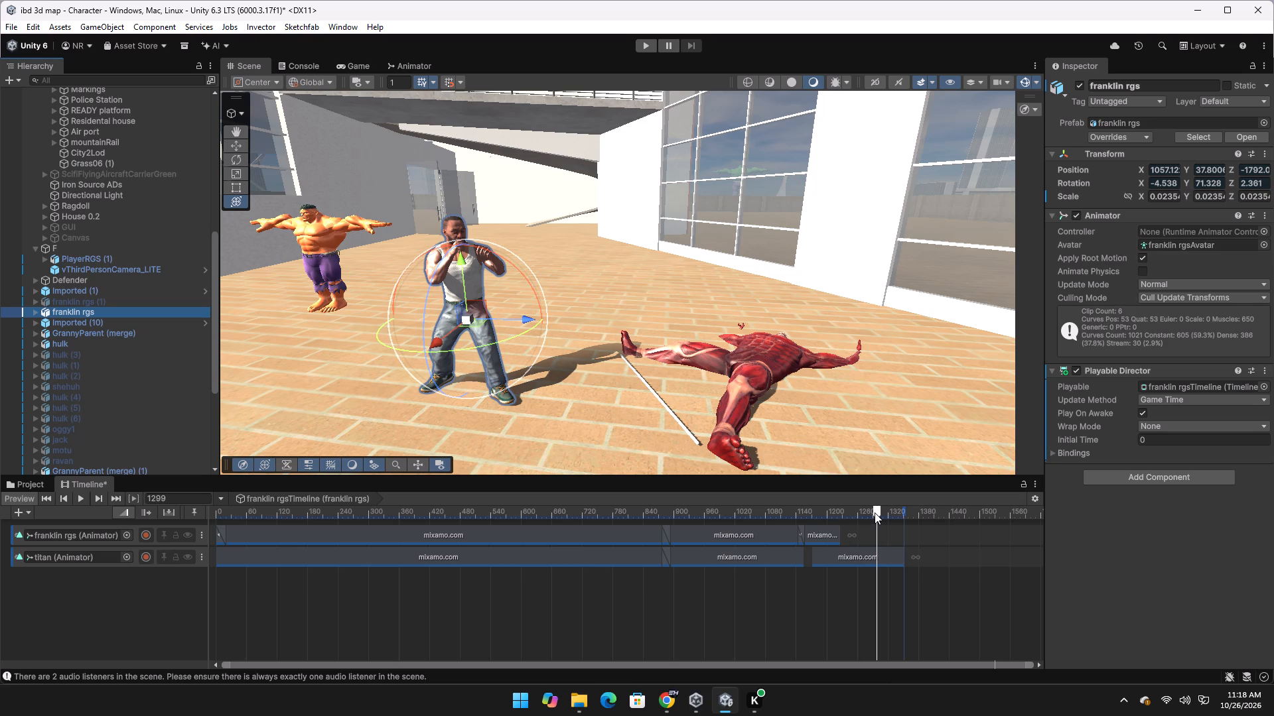
Scrub between about frame 896 and frame 1299 to review the fight, the kick and the titan's fall.
{"action": "left_click_drag", "start_coordinate": [875, 512], "coordinate": [673, 524]}
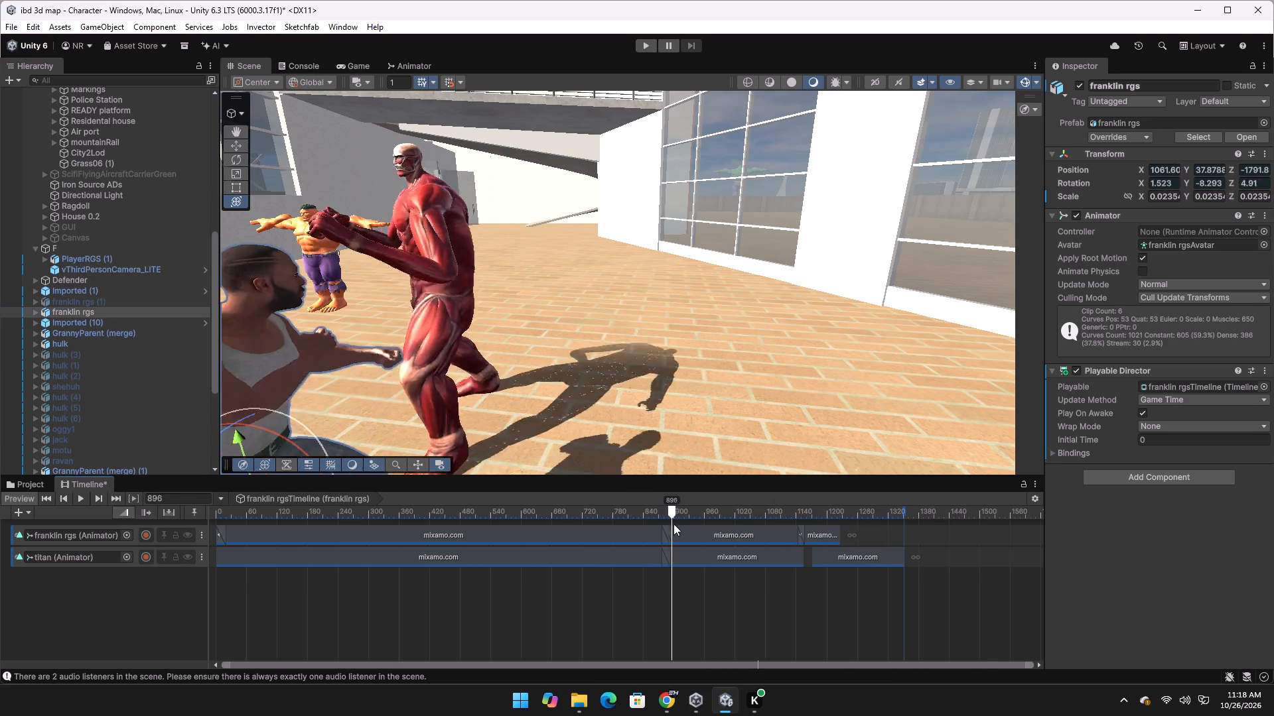
{"action": "left_click_drag", "start_coordinate": [673, 524], "coordinate": [782, 530]}
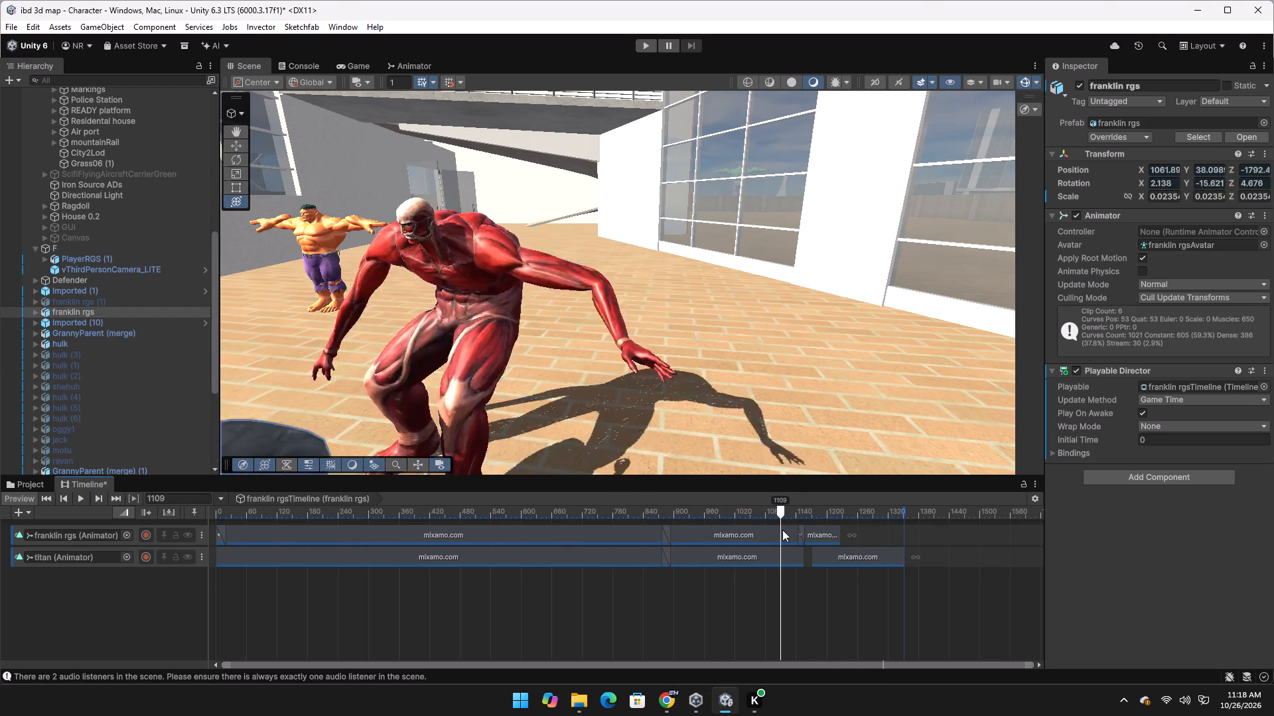
{"action": "left_click_drag", "start_coordinate": [782, 530], "coordinate": [861, 530]}
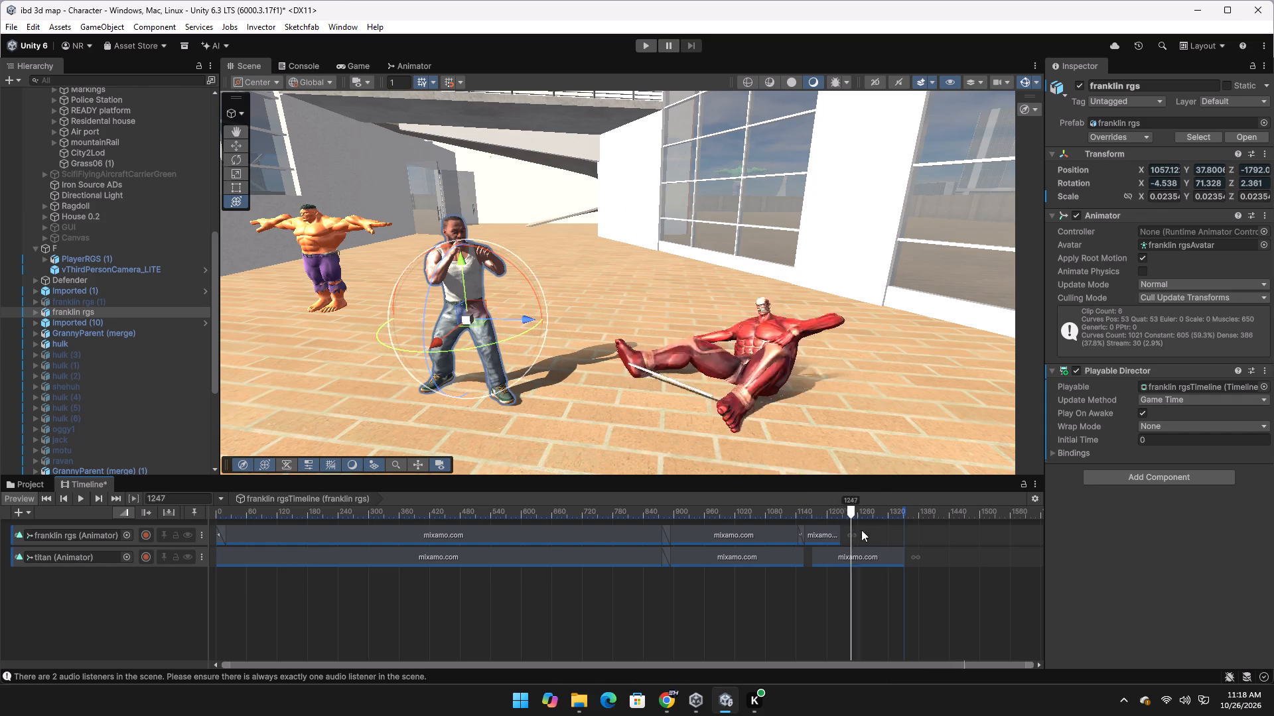
{"action": "left_click_drag", "start_coordinate": [861, 530], "coordinate": [769, 524]}
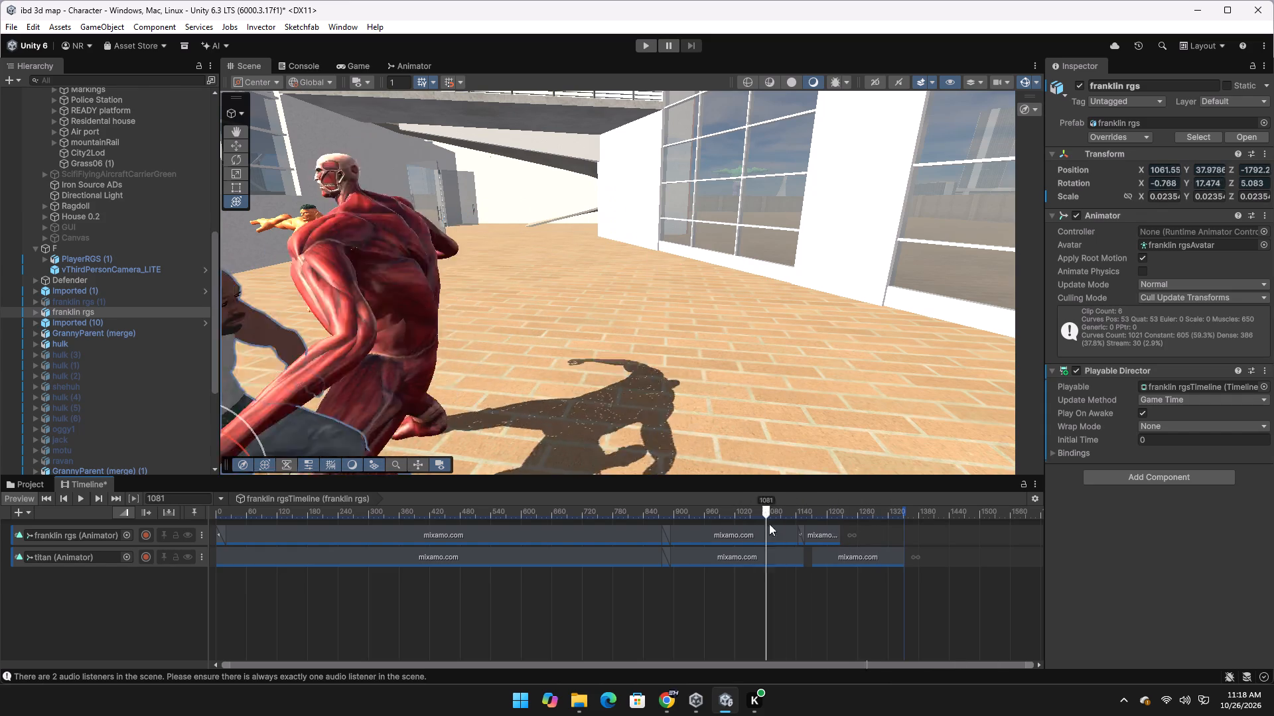
{"action": "left_click_drag", "start_coordinate": [769, 524], "coordinate": [873, 532]}
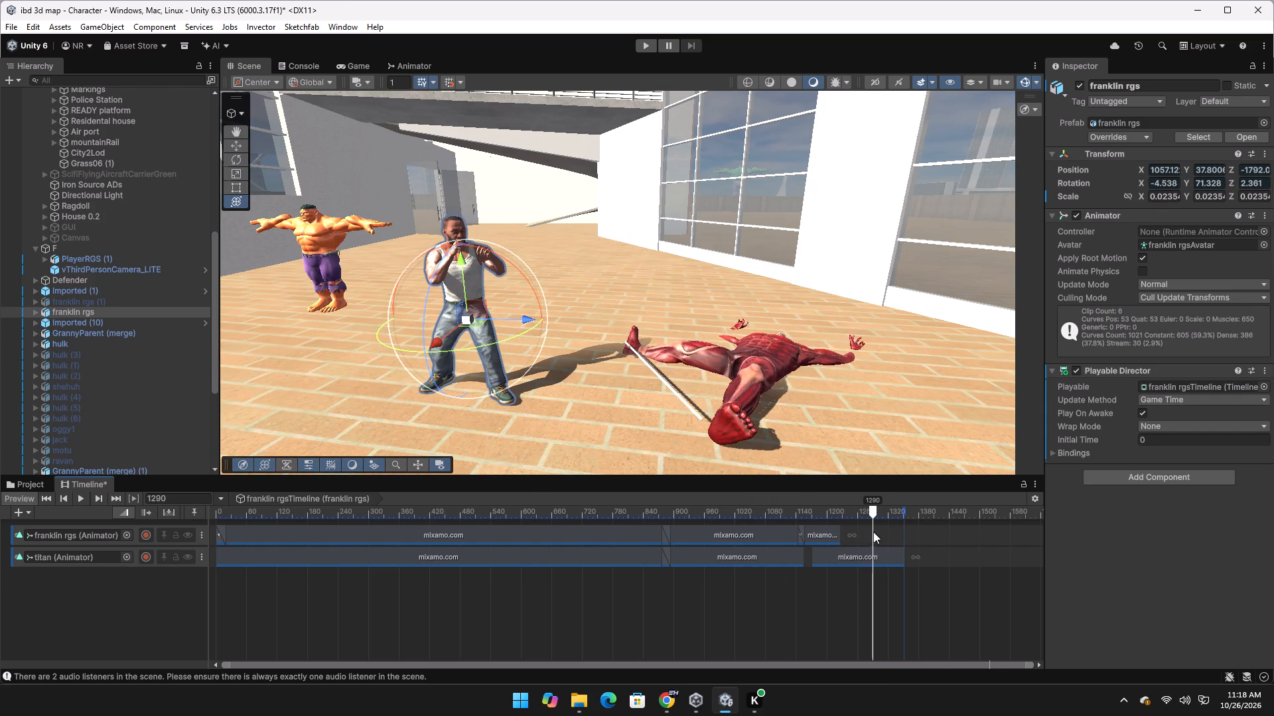
{"action": "left_click_drag", "start_coordinate": [873, 532], "coordinate": [843, 537]}
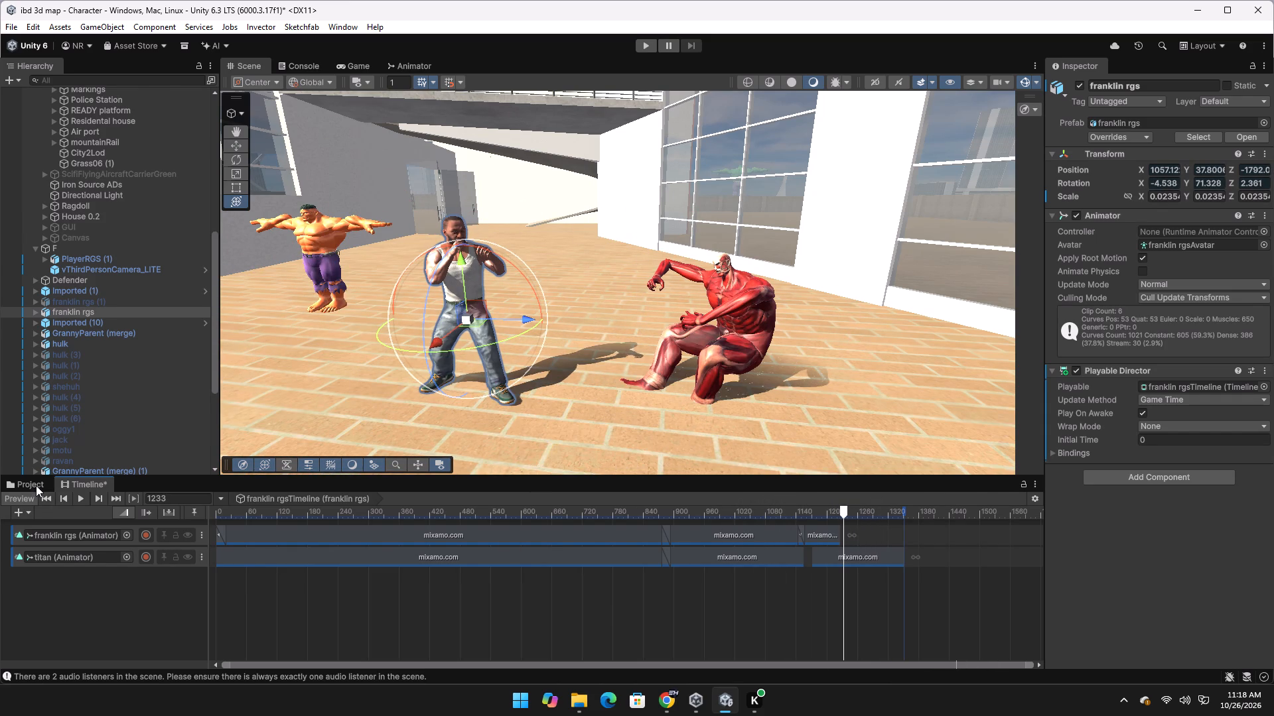
Add the Pointing animation to the franklin rgs track from frame 1212, overlapping the kick clip, and match its offsets to the previous clip.
{"action": "left_click", "coordinate": [36, 485]}
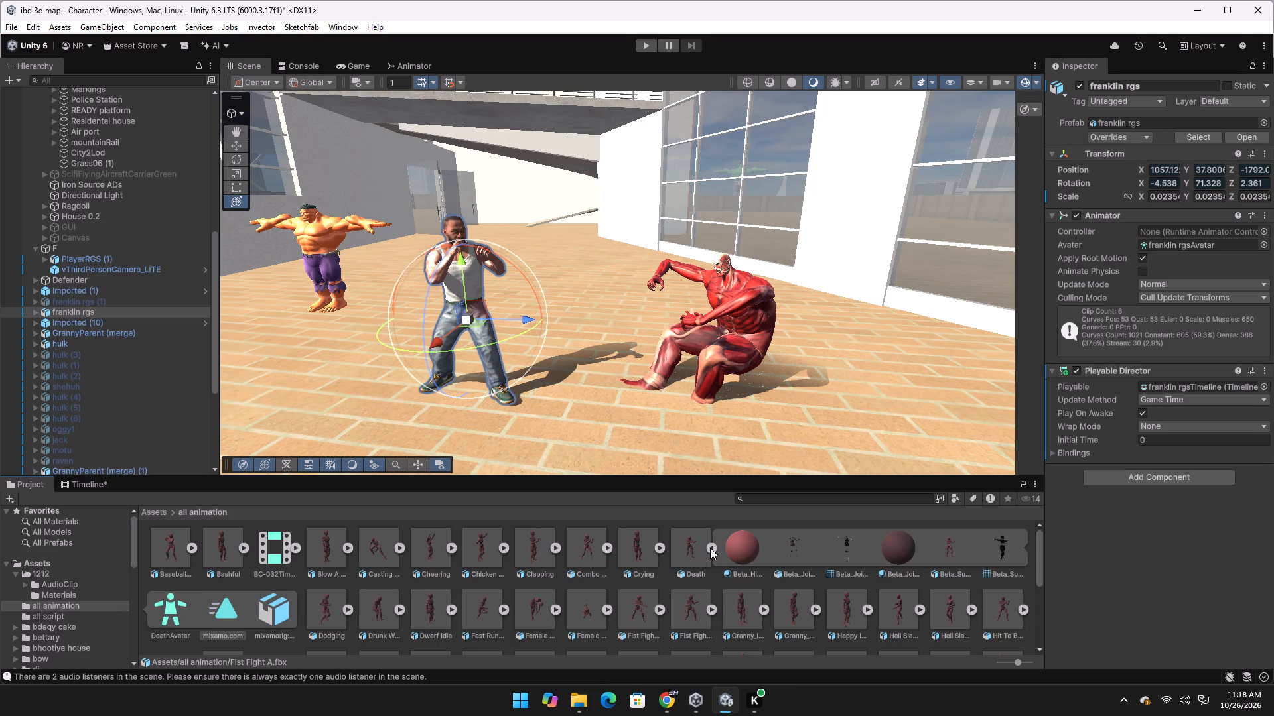
{"action": "left_click", "coordinate": [712, 546]}
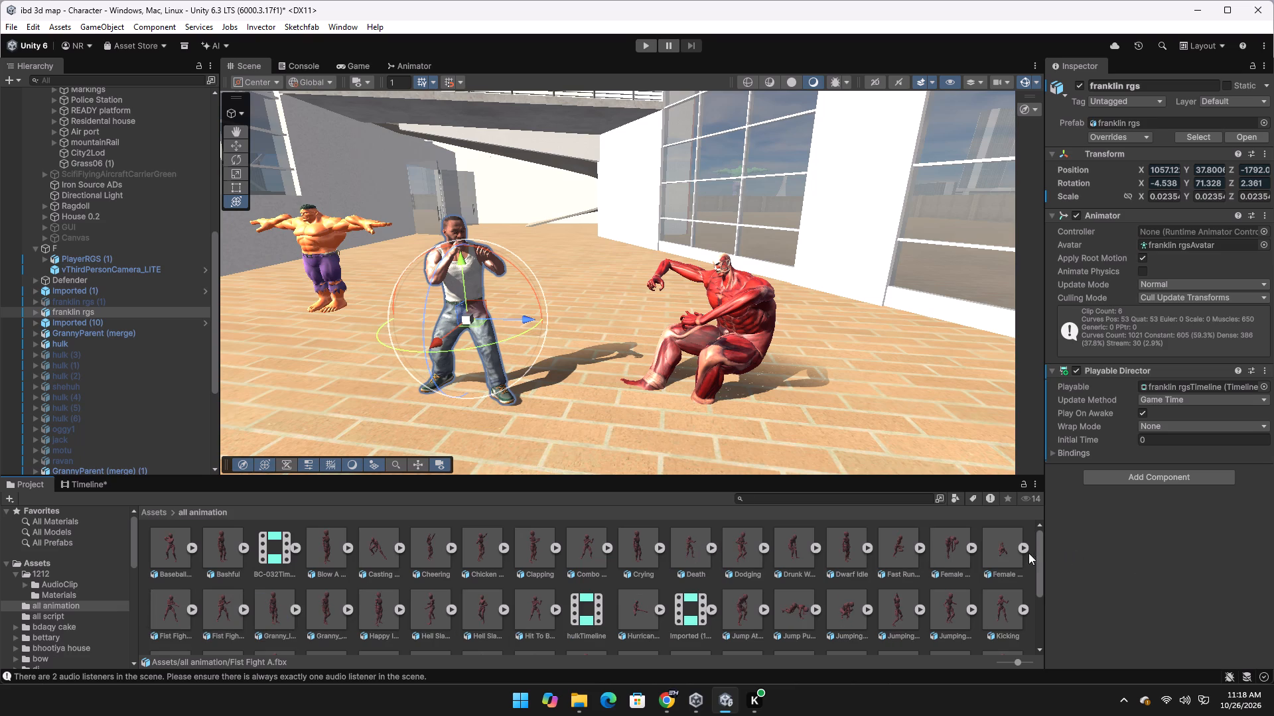
{"action": "left_click_drag", "start_coordinate": [1036, 547], "coordinate": [1028, 597]}
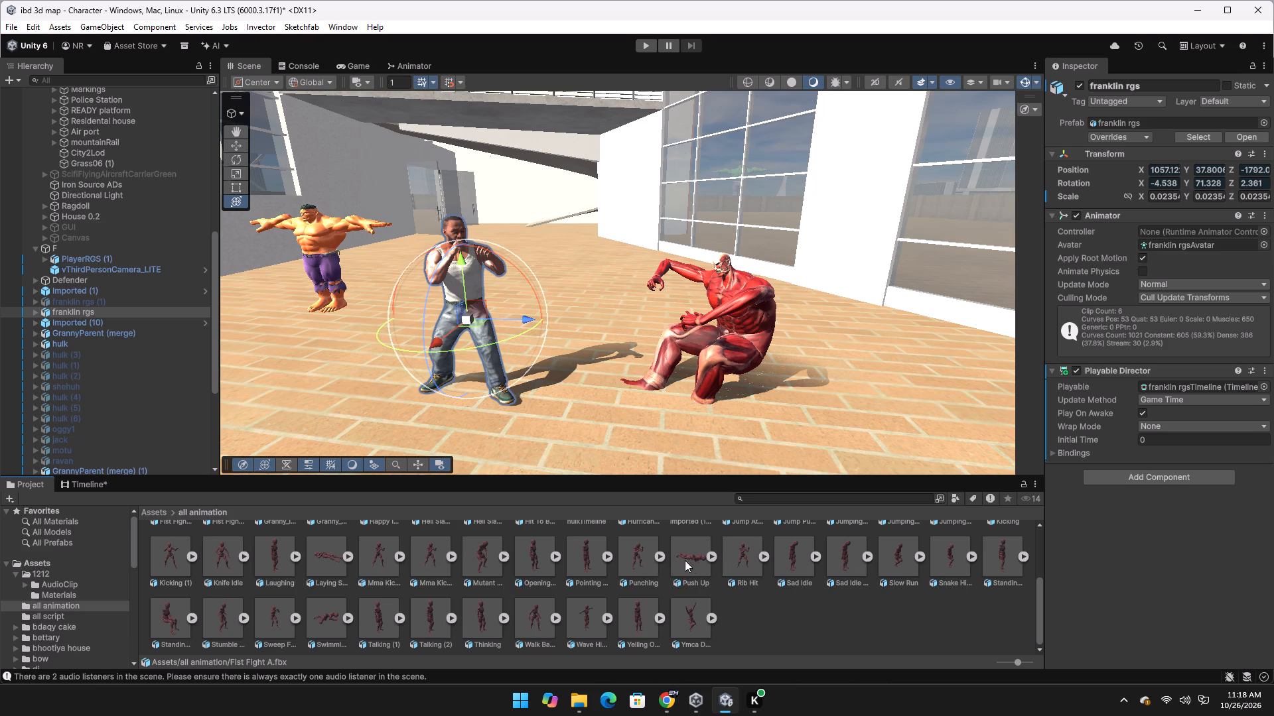
{"action": "left_click", "coordinate": [606, 557]}
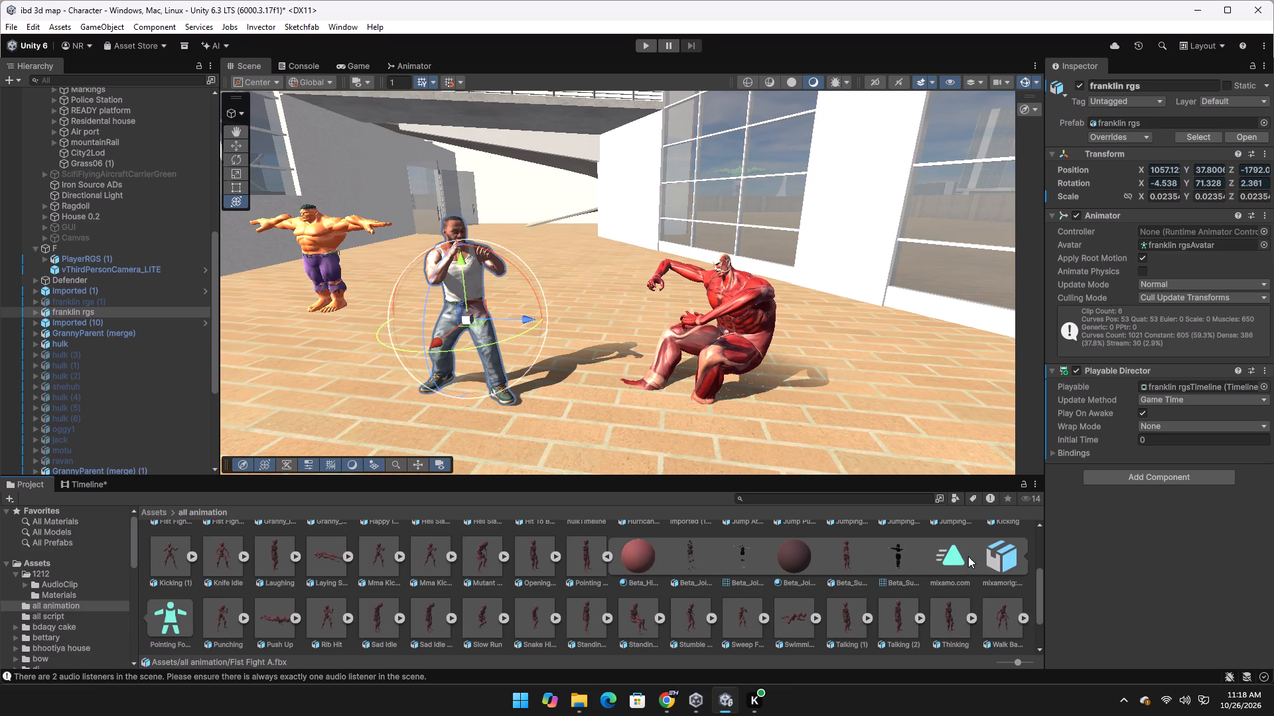
{"action": "left_click_drag", "start_coordinate": [959, 563], "coordinate": [100, 492]}
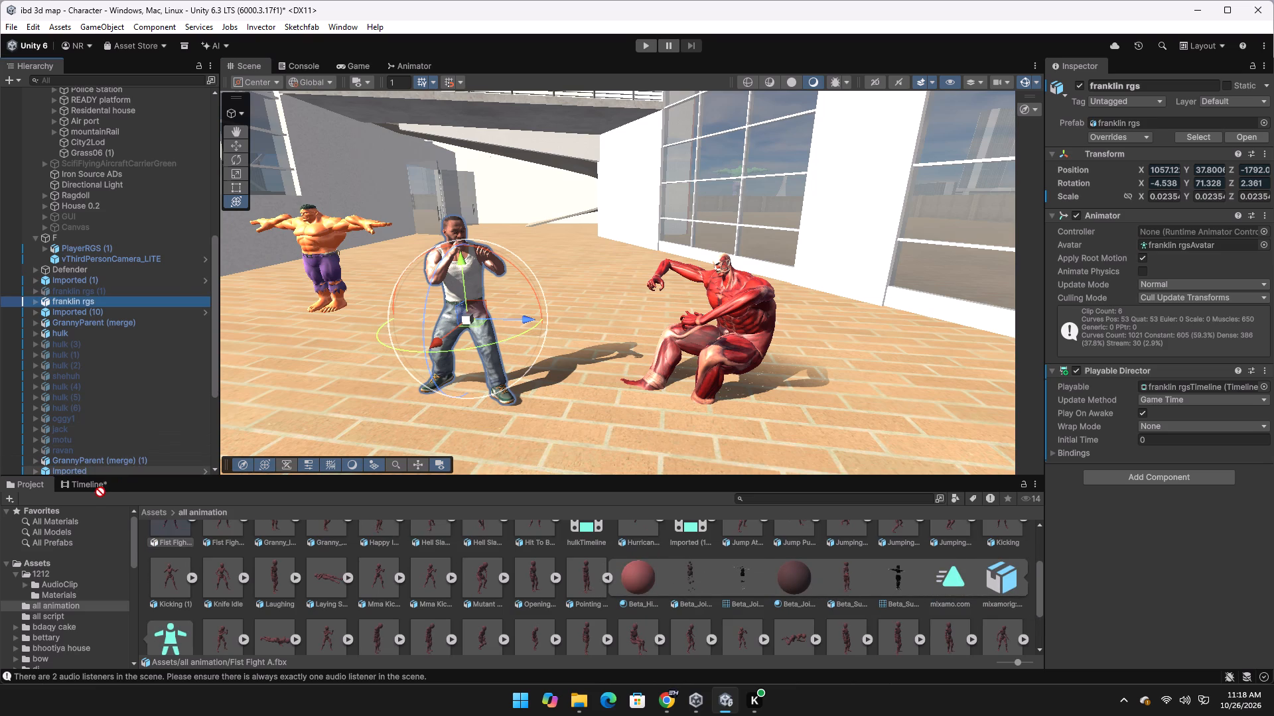
{"action": "left_click_drag", "start_coordinate": [100, 492], "coordinate": [844, 526]}
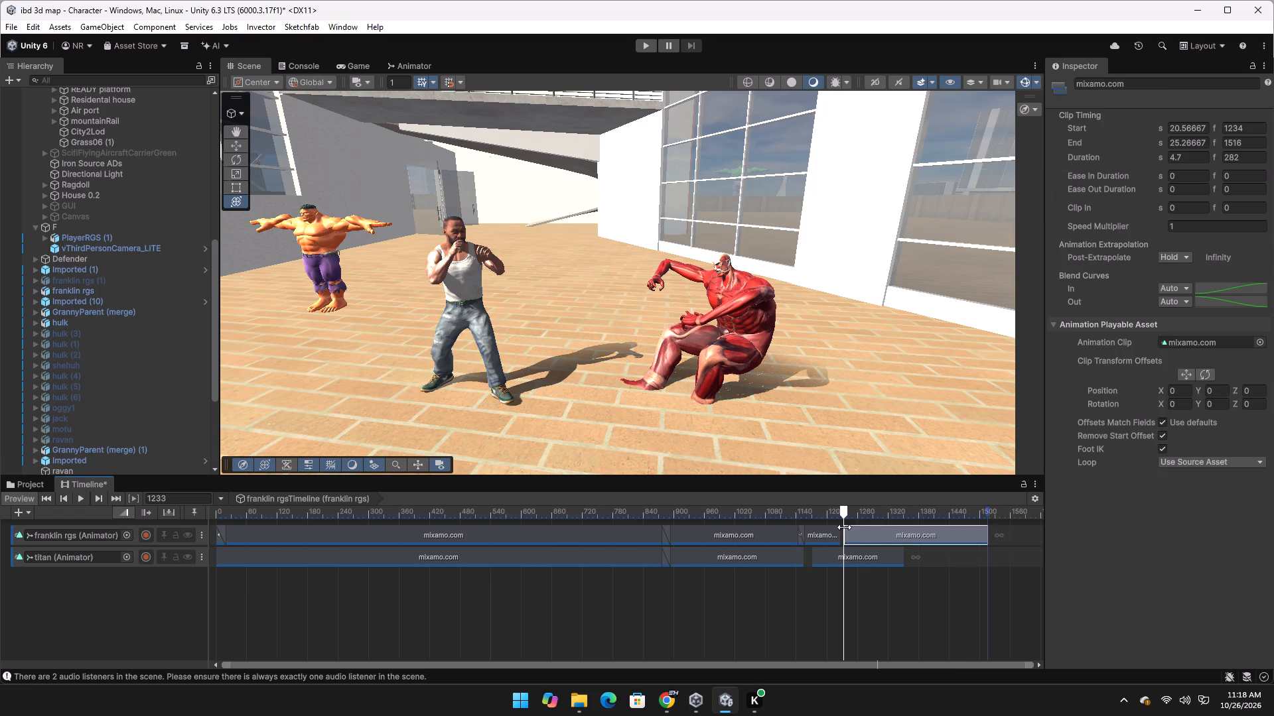
{"action": "left_click_drag", "start_coordinate": [856, 532], "coordinate": [845, 532]}
{"action": "right_click", "coordinate": [849, 532]}
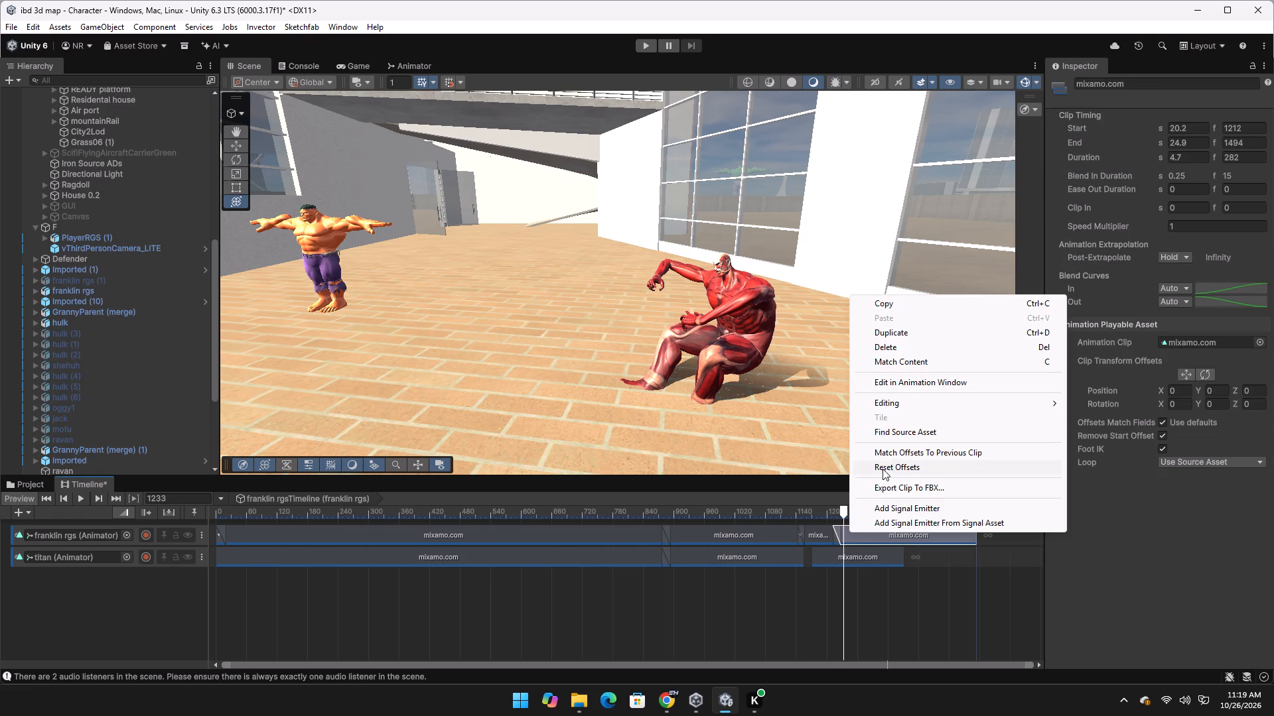
{"action": "left_click", "coordinate": [892, 457]}
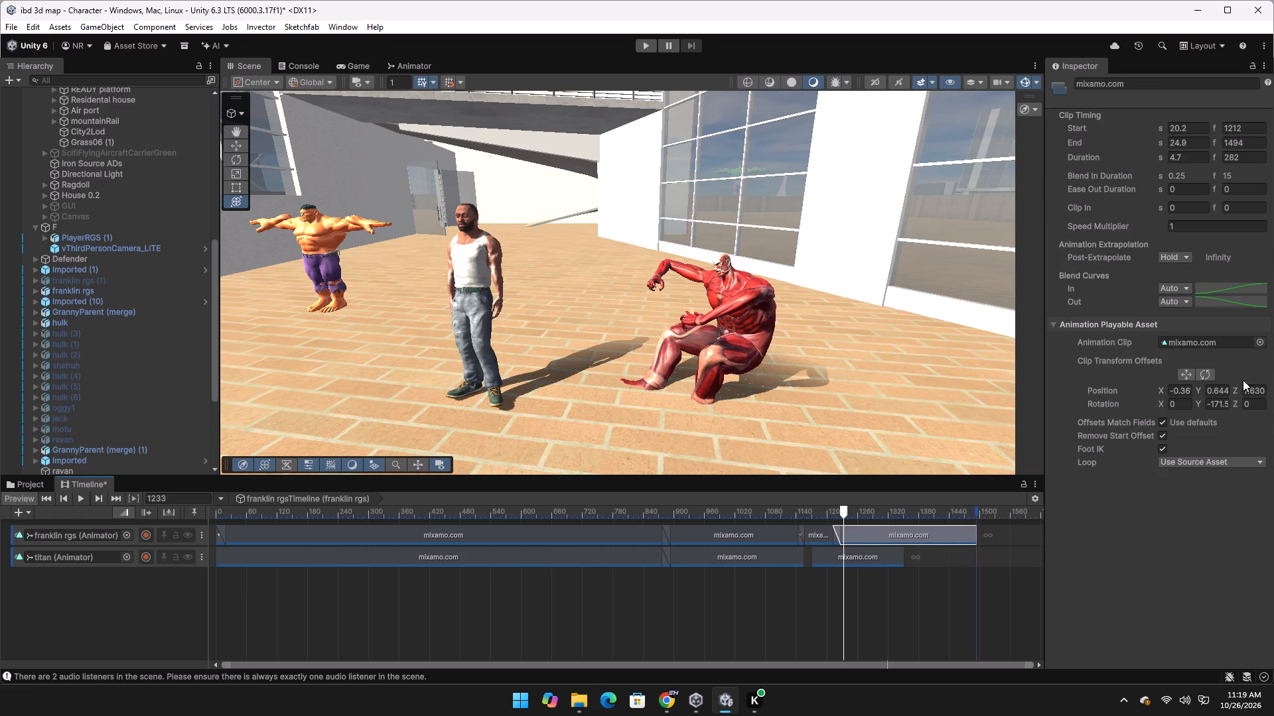
Rotate the Pointing clip offset about the vertical axis to about -284 degrees so franklin faces the titan, and check it by scrubbing.
{"action": "left_click", "coordinate": [1208, 375]}
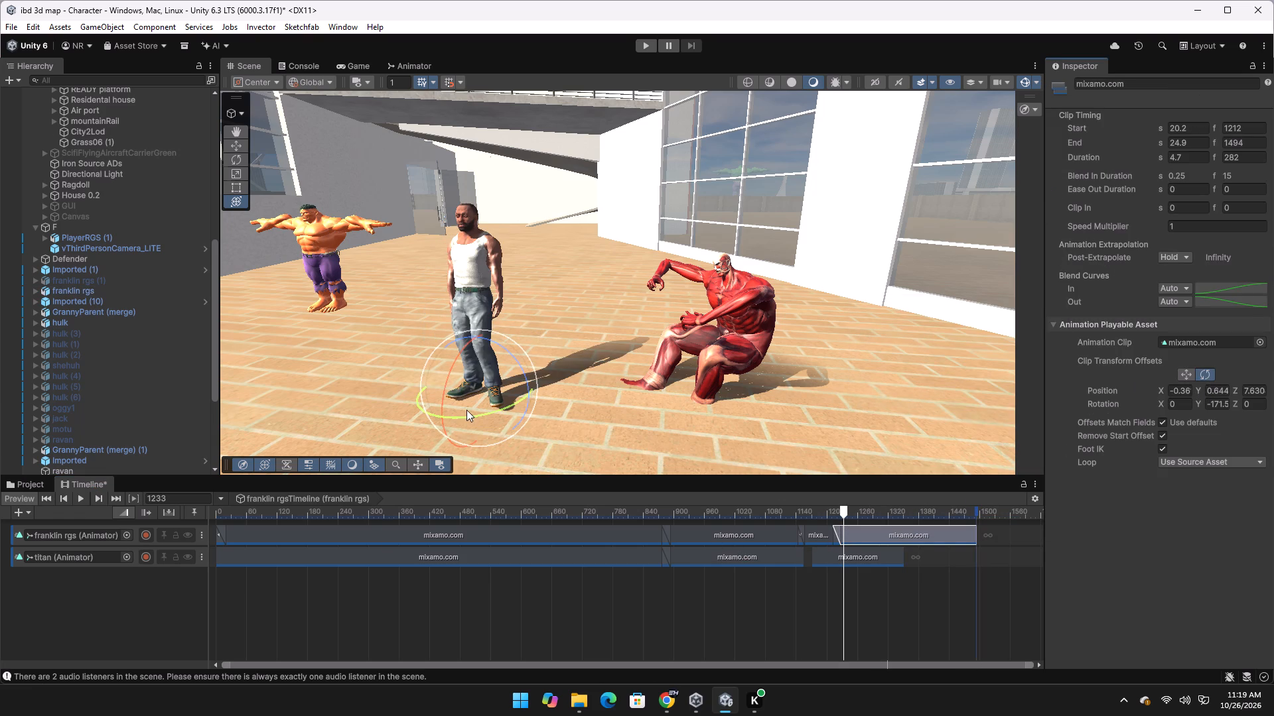
{"action": "left_click_drag", "start_coordinate": [470, 418], "coordinate": [709, 324]}
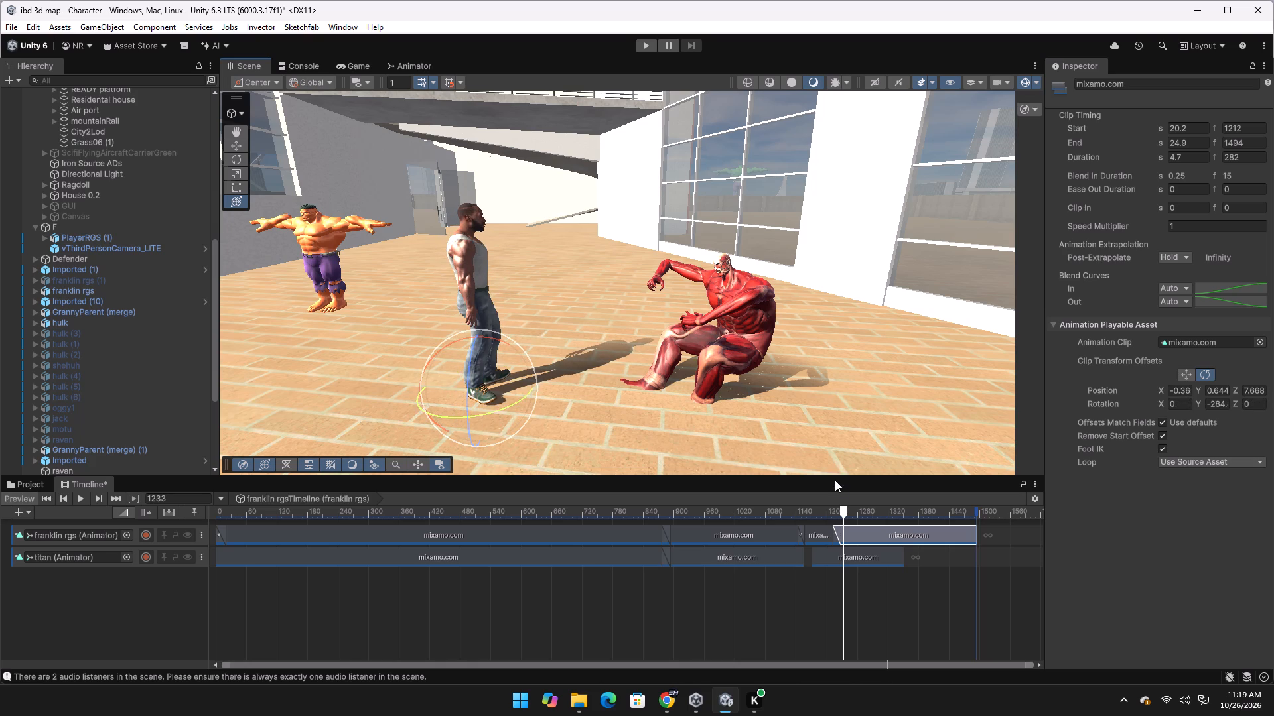
{"action": "left_click_drag", "start_coordinate": [845, 509], "coordinate": [831, 508]}
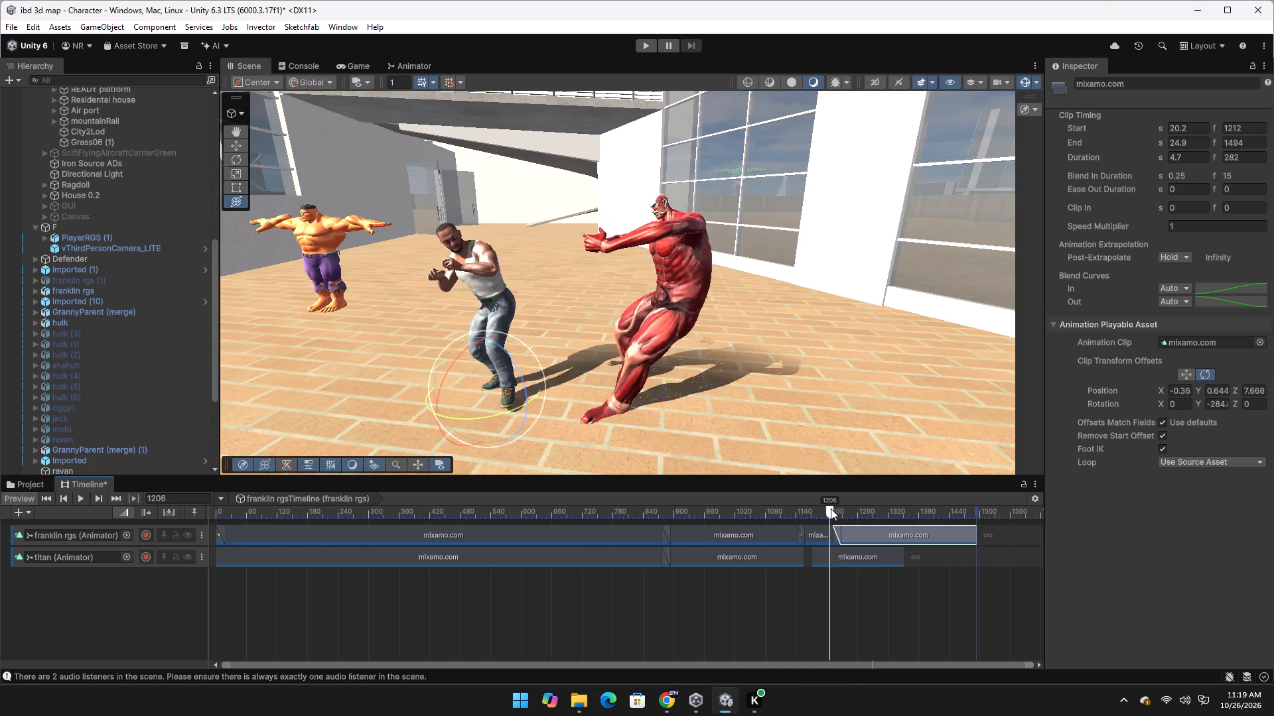
{"action": "left_click_drag", "start_coordinate": [831, 508], "coordinate": [940, 512]}
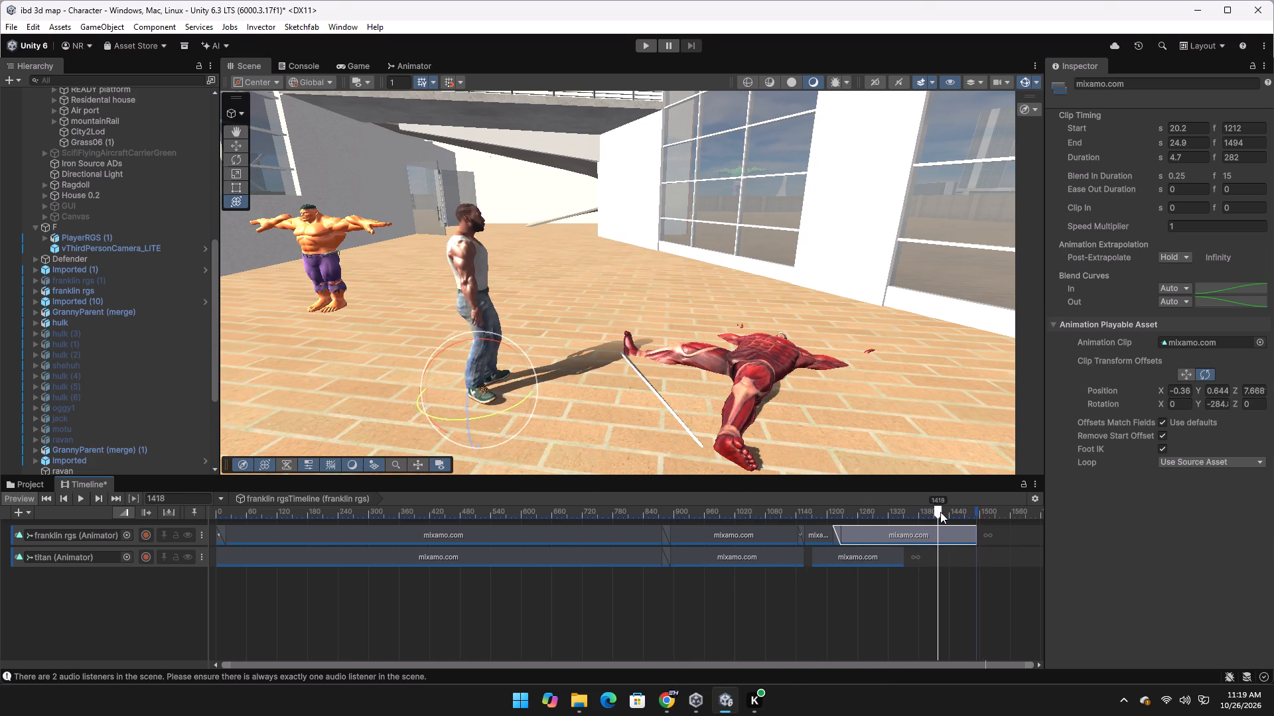
Extend the franklin rgs Pointing clip to end at frame 1614 and scrub to its end.
{"action": "left_click_drag", "start_coordinate": [940, 512], "coordinate": [969, 514]}
{"action": "left_click_drag", "start_coordinate": [976, 533], "coordinate": [1037, 536]}
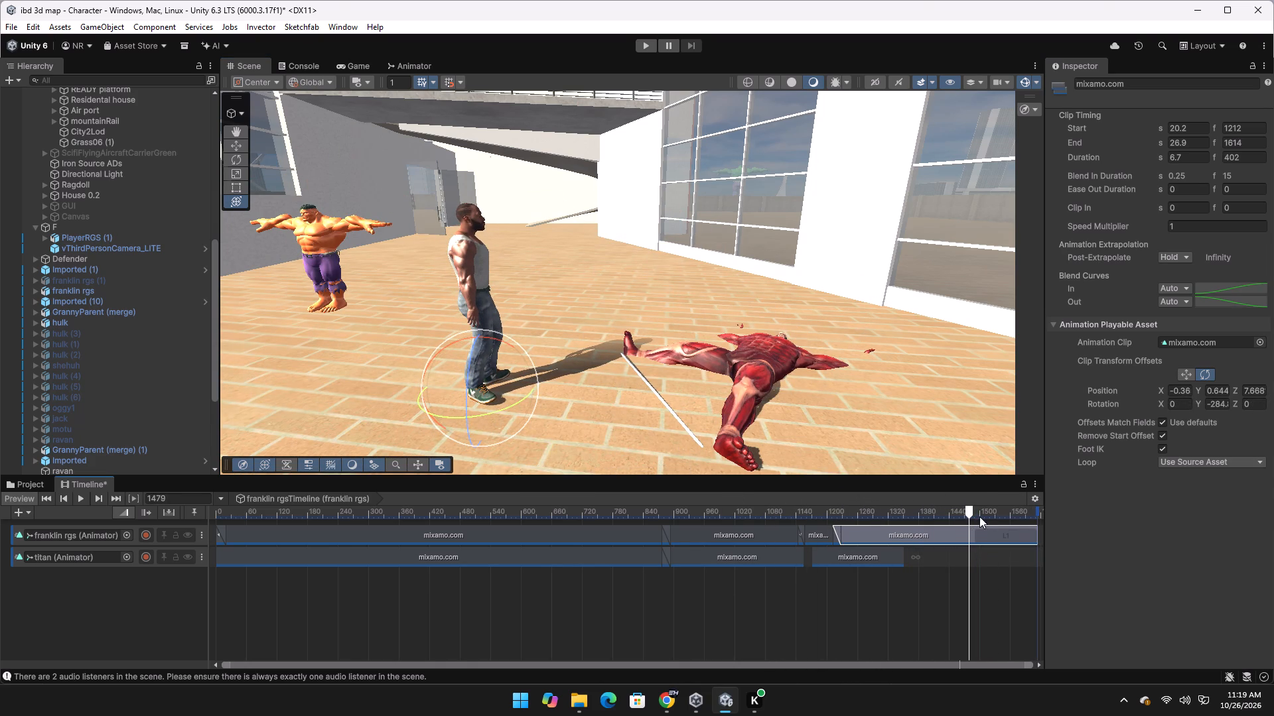
{"action": "left_click_drag", "start_coordinate": [963, 511], "coordinate": [1039, 517]}
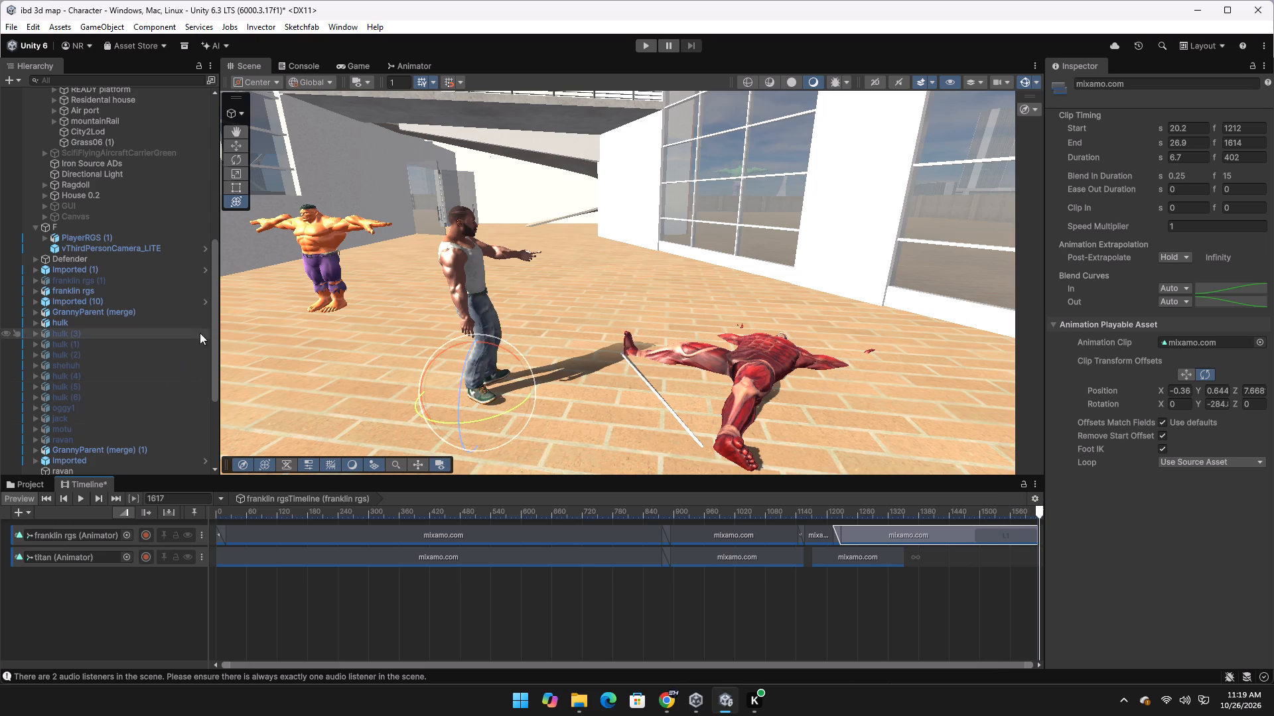
Create a new camera in the scene and name it gair.
{"action": "left_click_drag", "start_coordinate": [214, 326], "coordinate": [208, 447]}
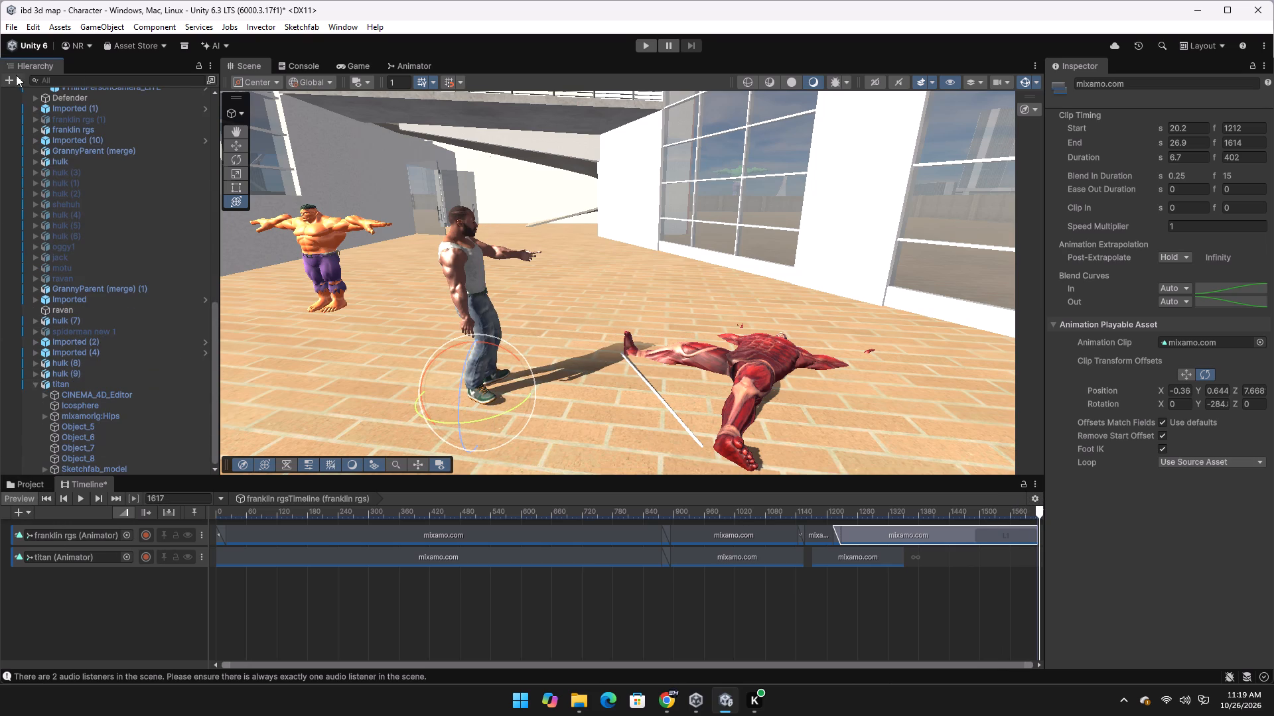
{"action": "left_click", "coordinate": [11, 77]}
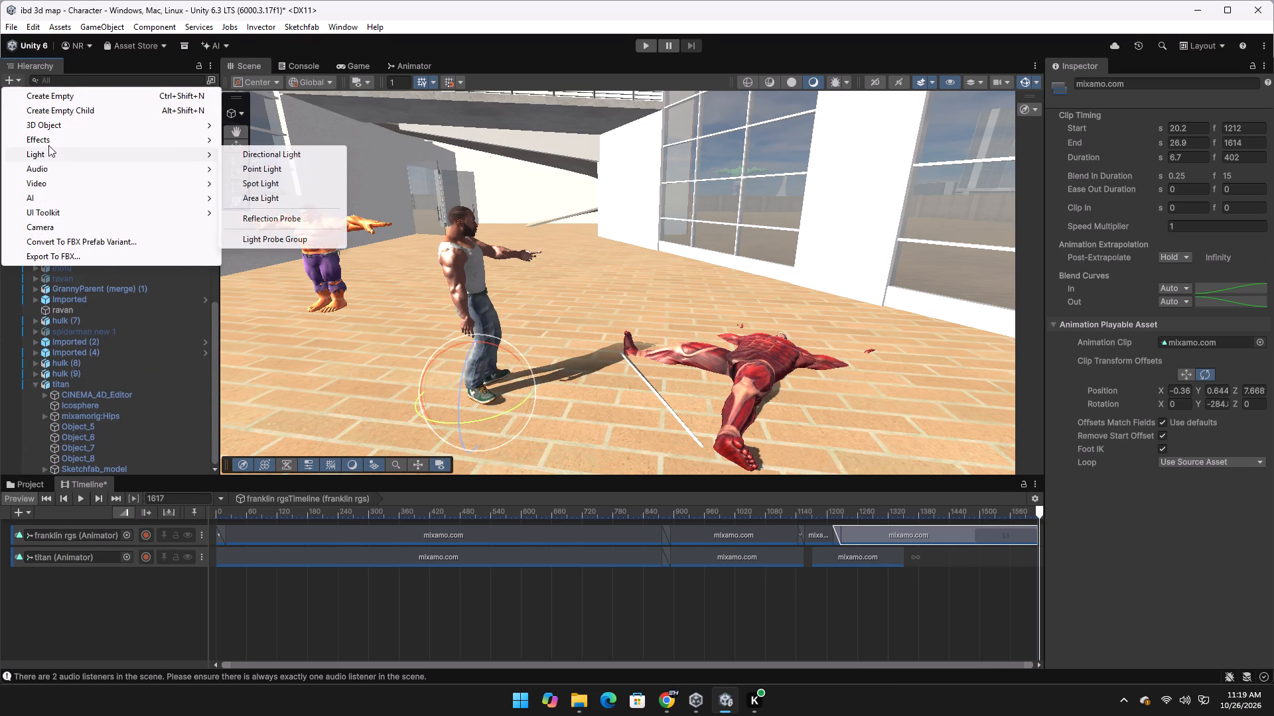
{"action": "left_click", "coordinate": [70, 225]}
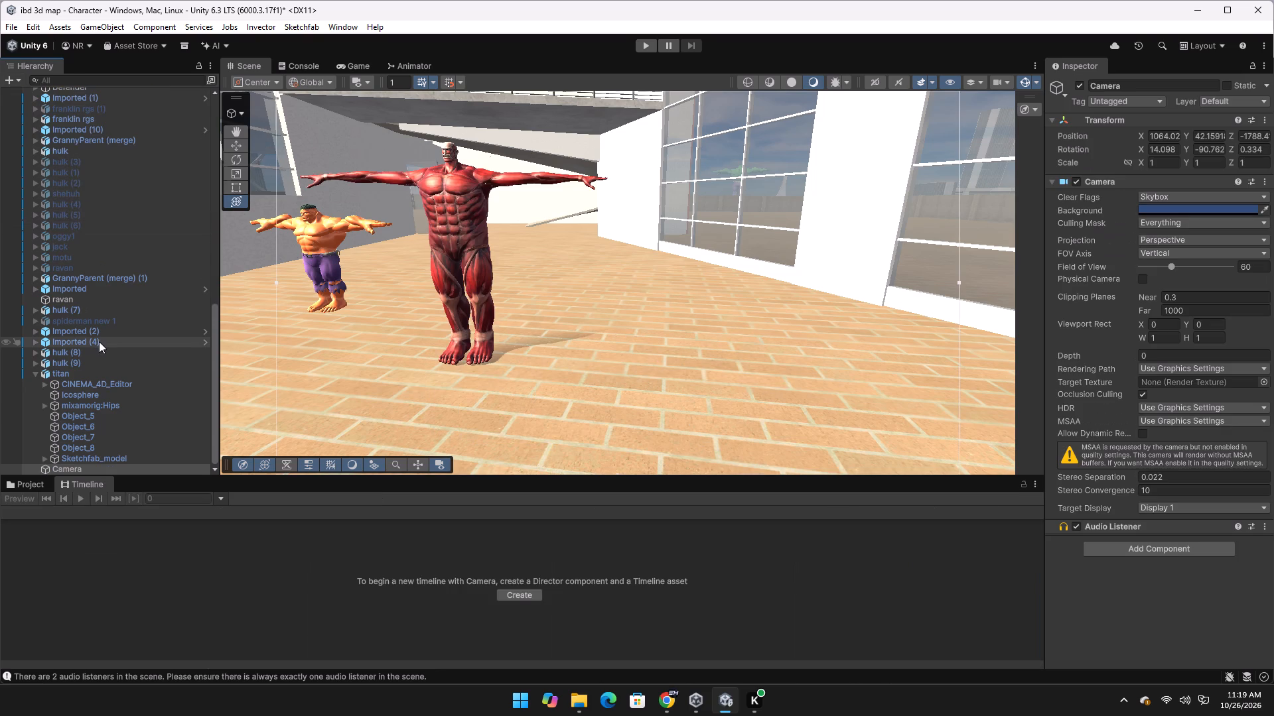
{"action": "right_click", "coordinate": [72, 467]}
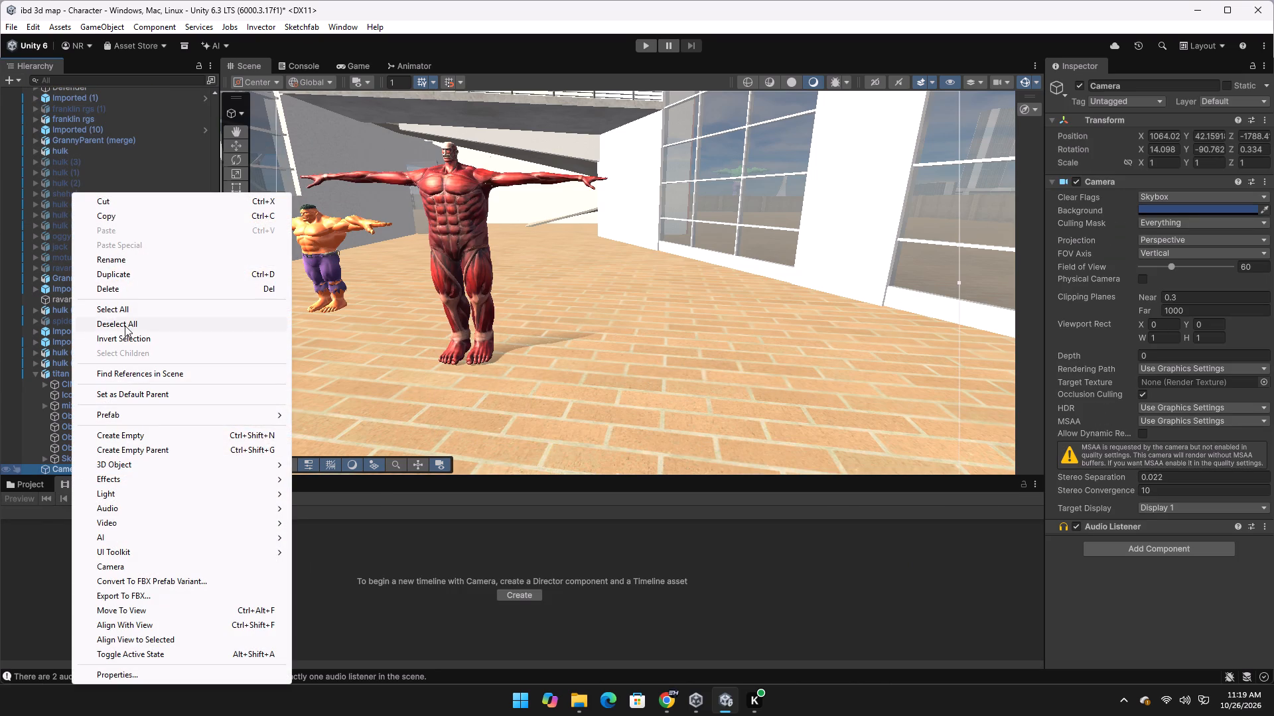
{"action": "left_click", "coordinate": [105, 255]}
{"action": "type", "text": "gai"}
{"action": "key", "text": "r"}
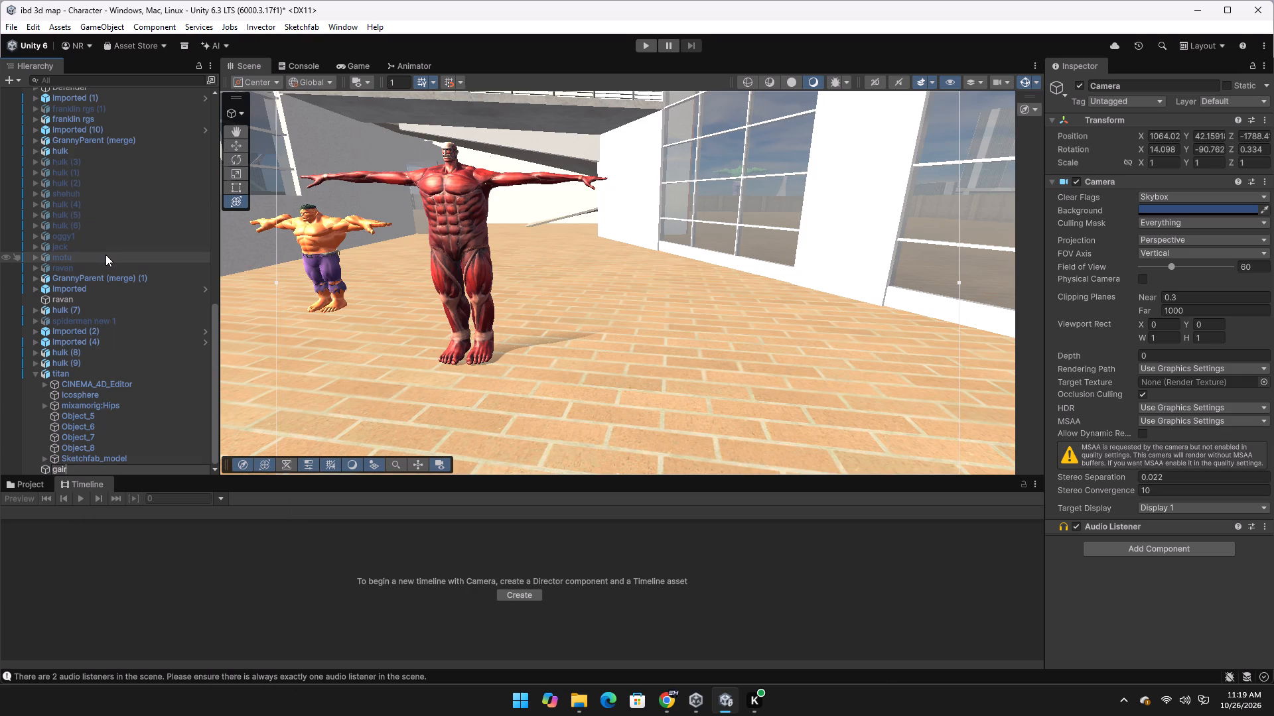
{"action": "key", "text": "Return"}
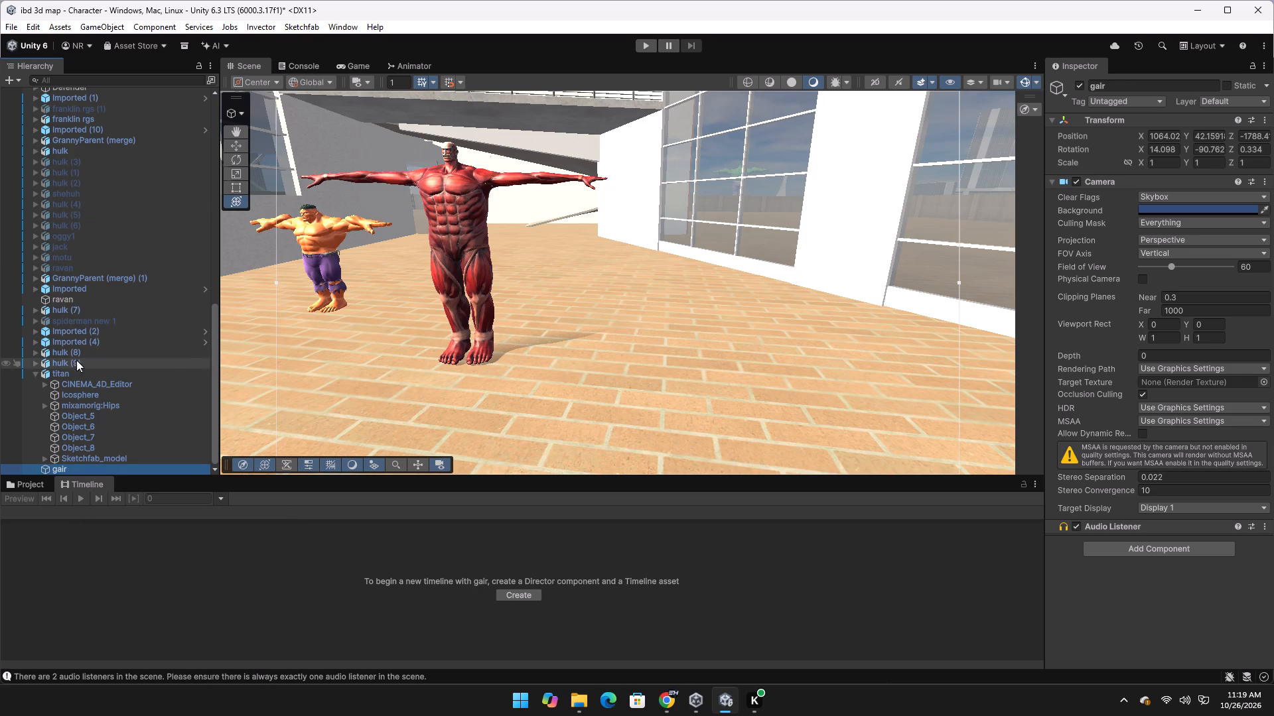
Add the gair camera to the franklin rgs timeline as an animation track.
{"action": "left_click", "coordinate": [78, 373]}
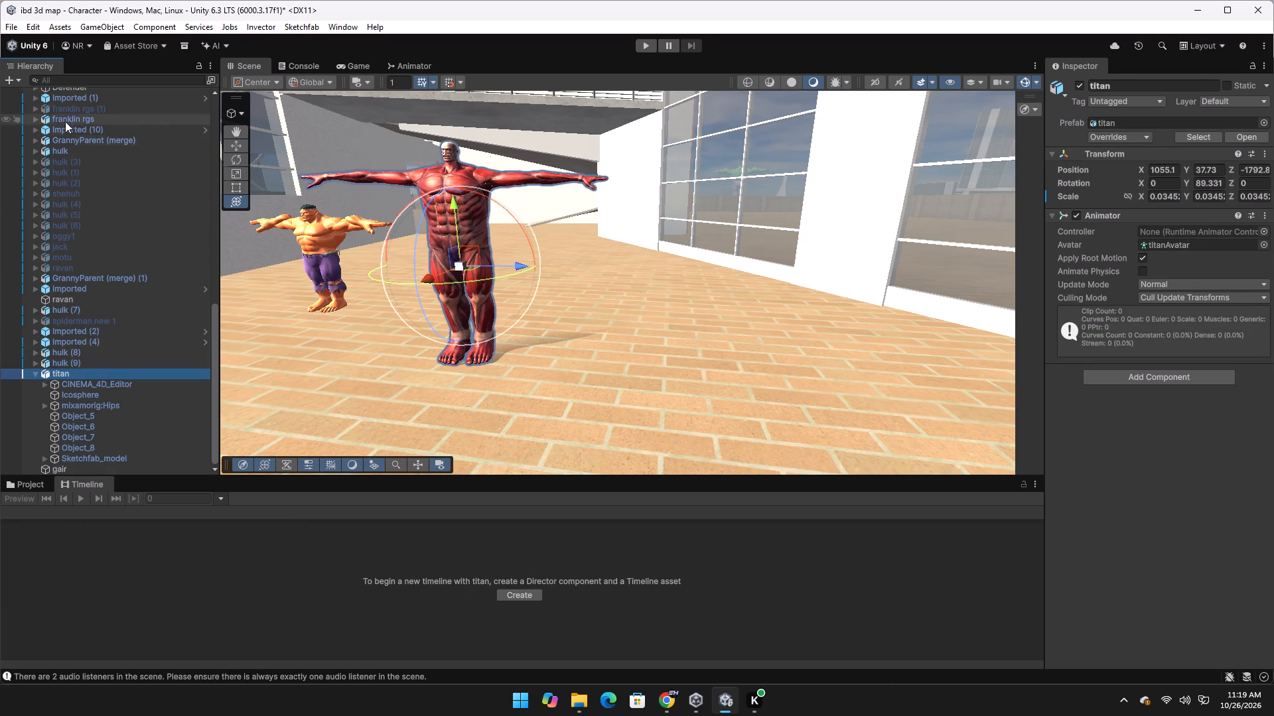
{"action": "left_click", "coordinate": [68, 115]}
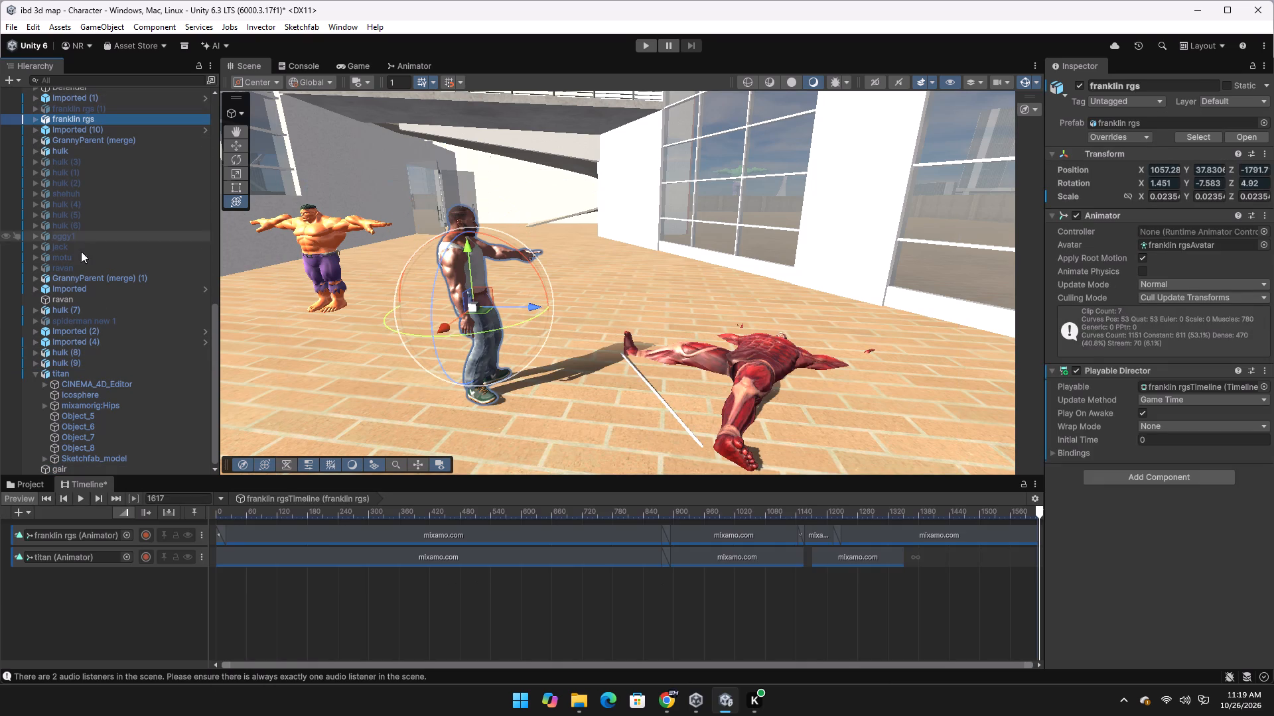
{"action": "left_click_drag", "start_coordinate": [66, 467], "coordinate": [76, 579]}
{"action": "left_click", "coordinate": [130, 605]}
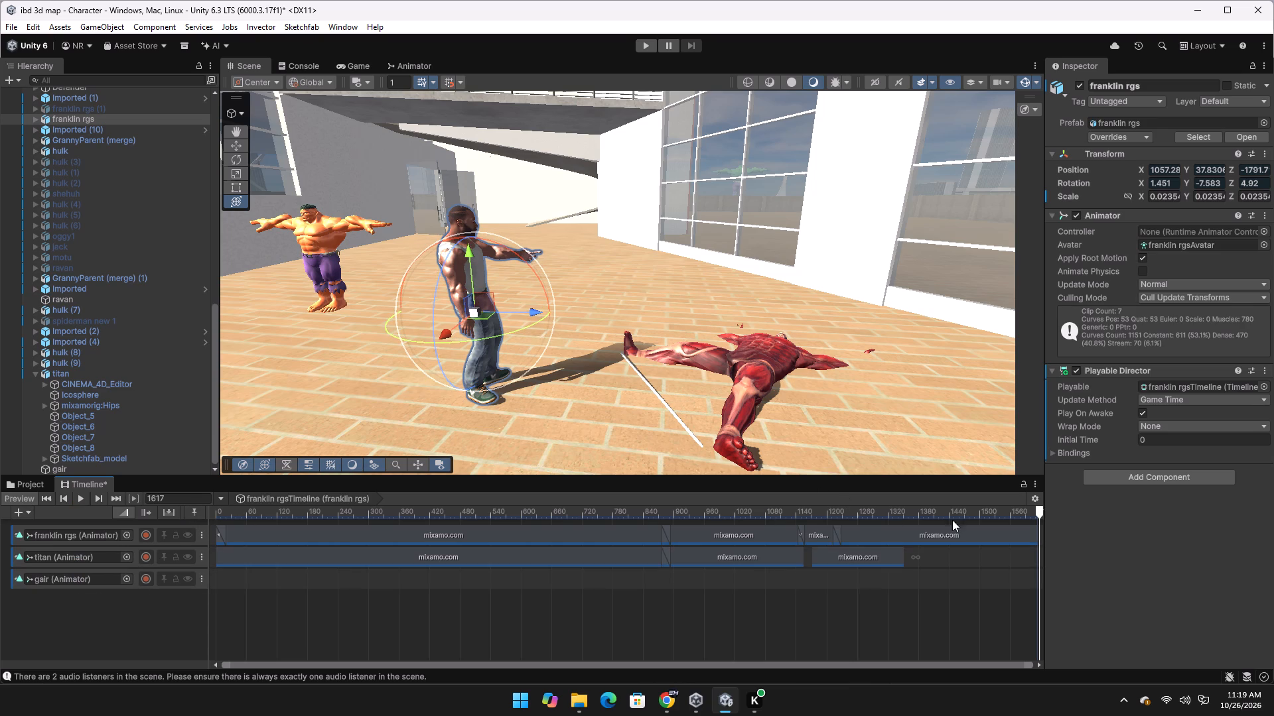
Return the timeline to frame 0 and show a scene camera preview through the gair camera.
{"action": "left_click_drag", "start_coordinate": [1038, 509], "coordinate": [423, 549]}
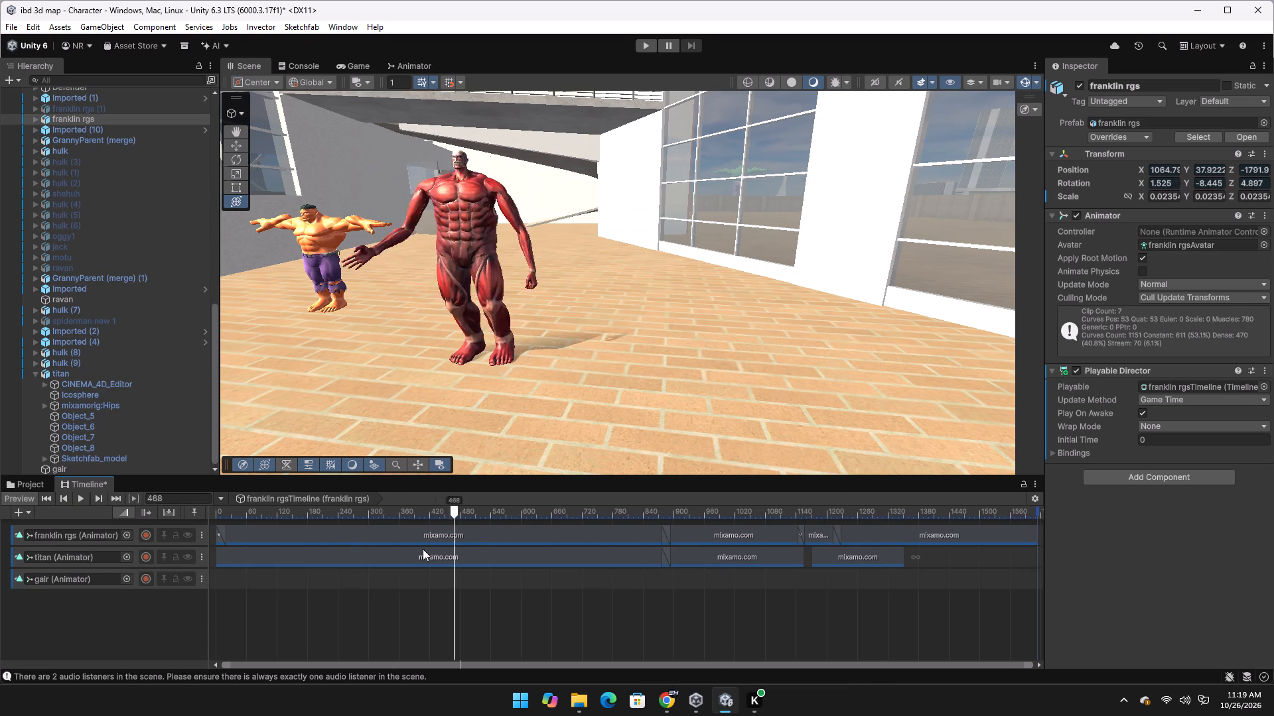
{"action": "left_click_drag", "start_coordinate": [423, 549], "coordinate": [201, 575]}
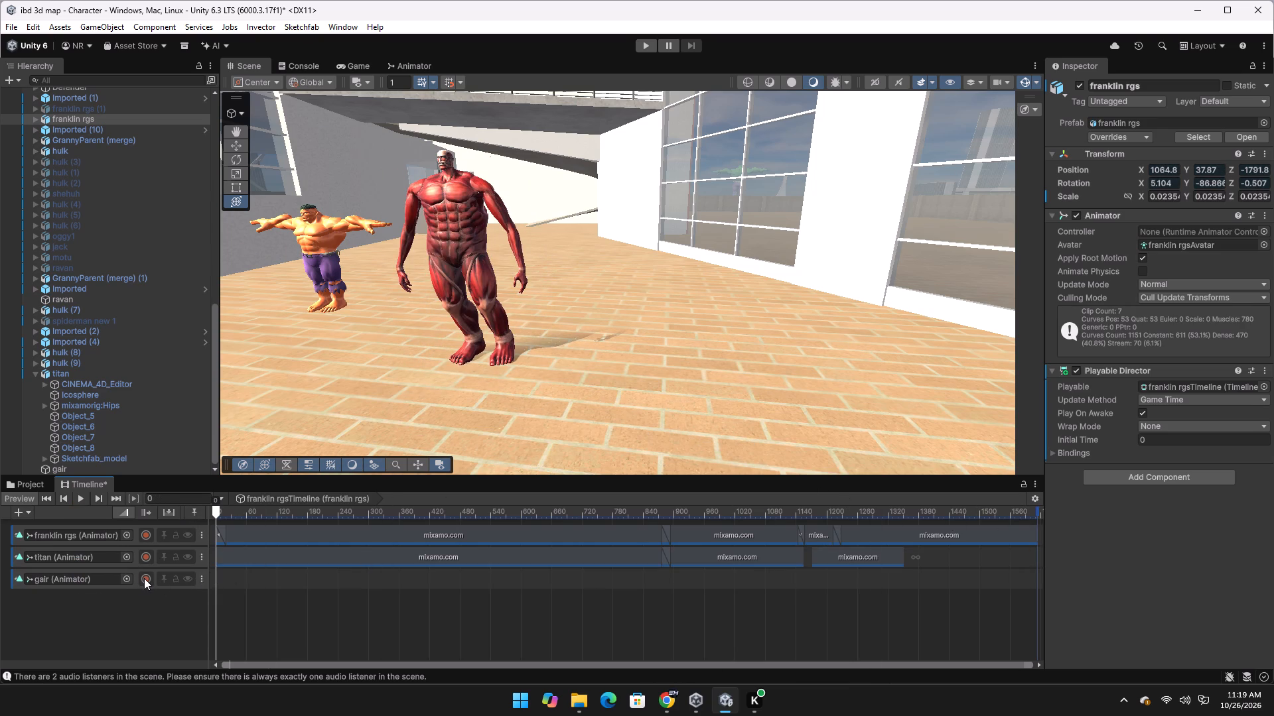
{"action": "left_click", "coordinate": [144, 578]}
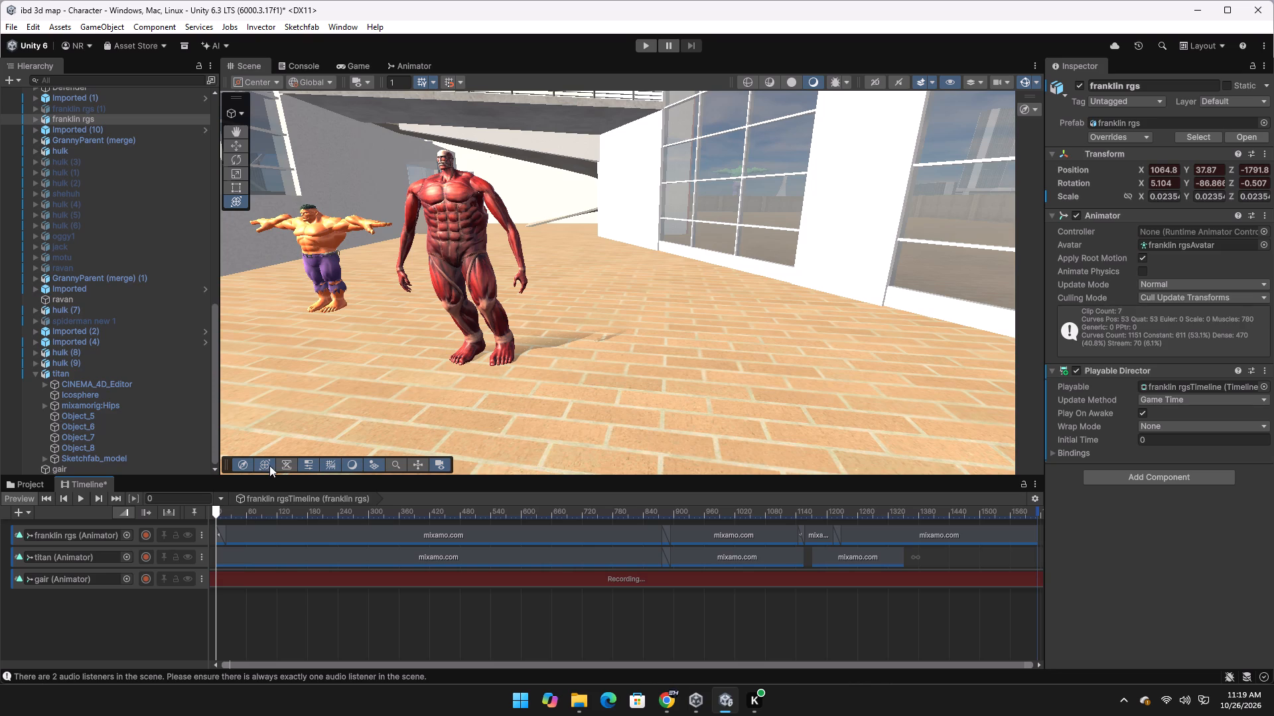
{"action": "left_click", "coordinate": [143, 580]}
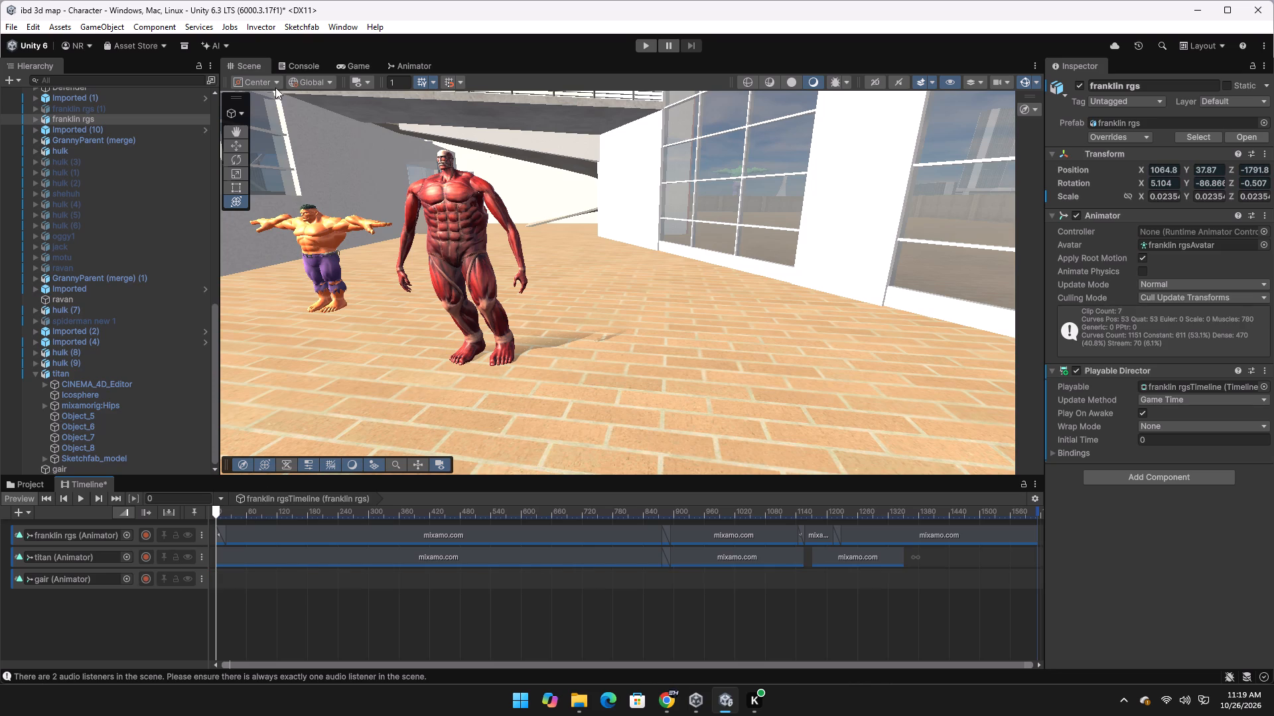
{"action": "left_click", "coordinate": [369, 85]}
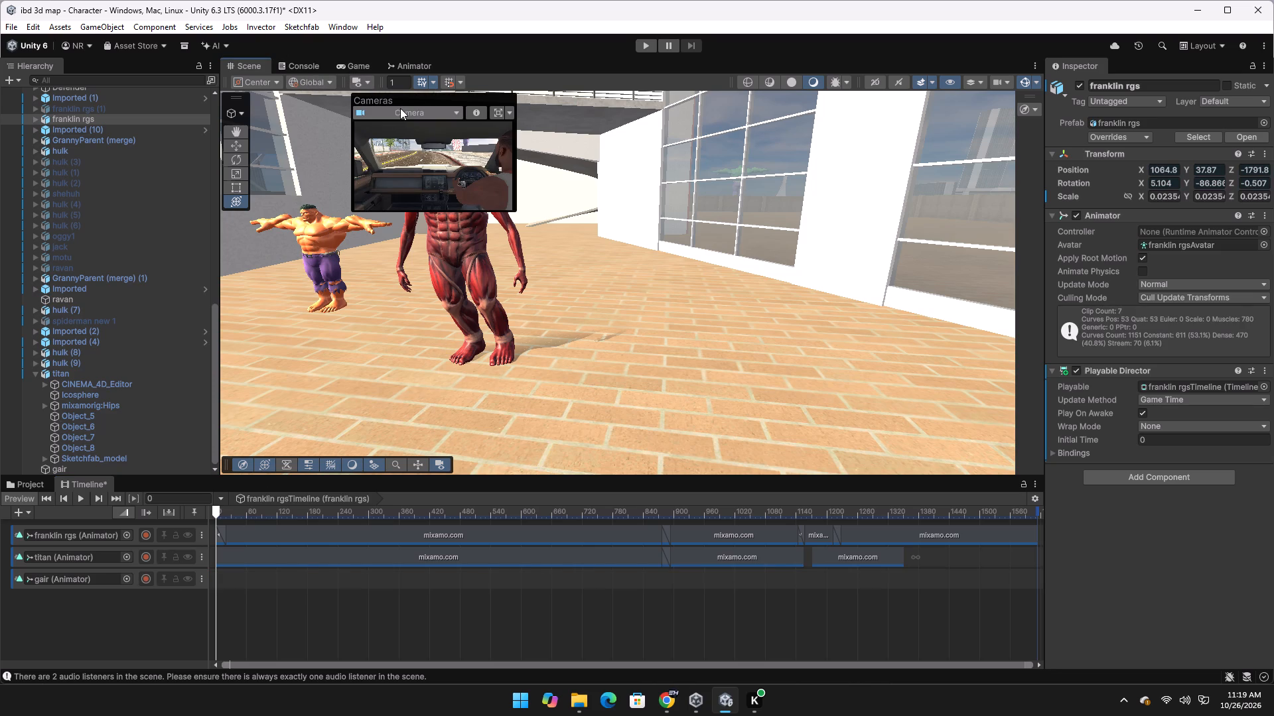
{"action": "left_click", "coordinate": [405, 111]}
{"action": "left_click", "coordinate": [397, 143]}
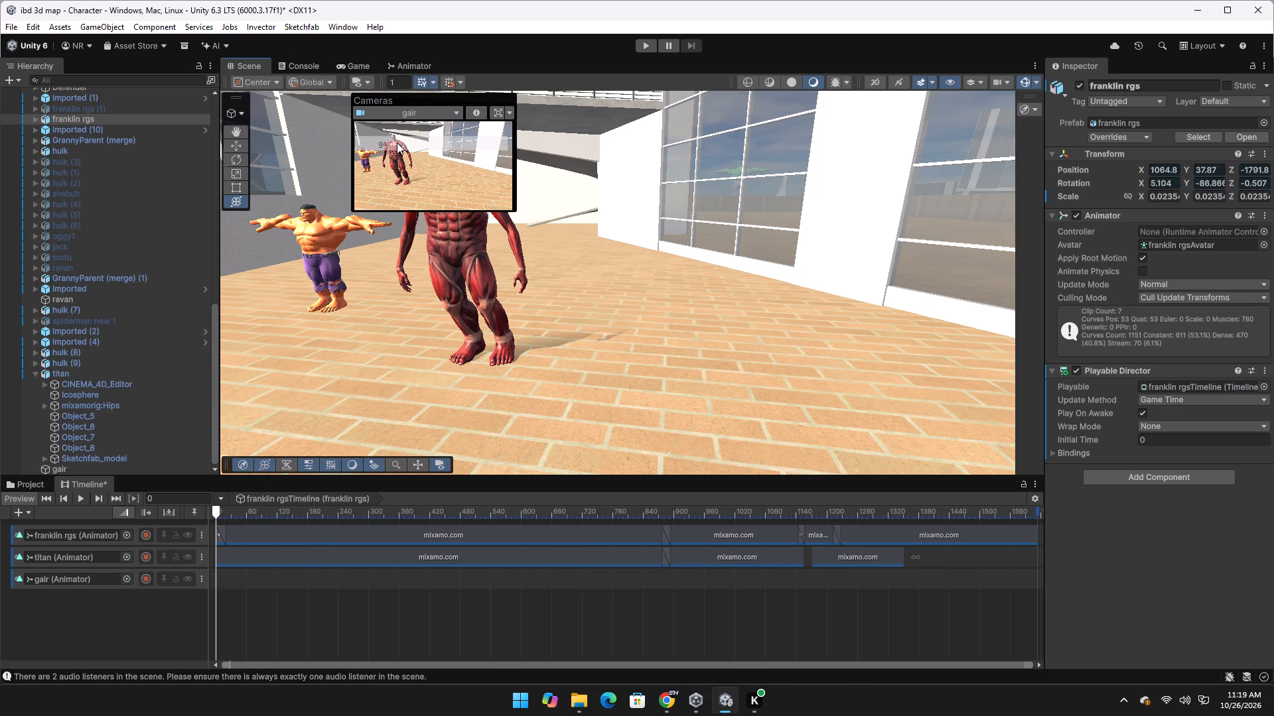
Take control of the gair camera in the scene view and fly it to a raised view behind the titan, facing franklin rgs.
{"action": "left_click", "coordinate": [498, 111]}
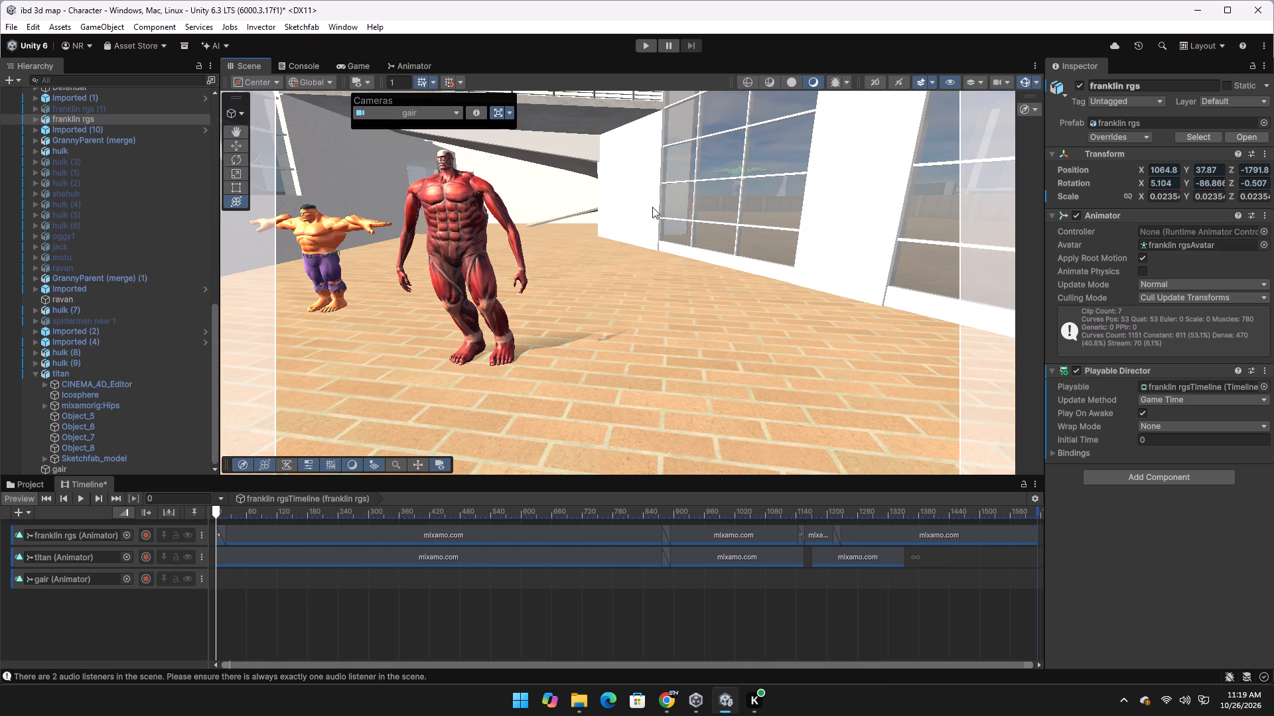
{"action": "right_click_drag", "start_coordinate": [723, 217], "coordinate": [568, 242]}
{"action": "key", "text": "shift+s"}
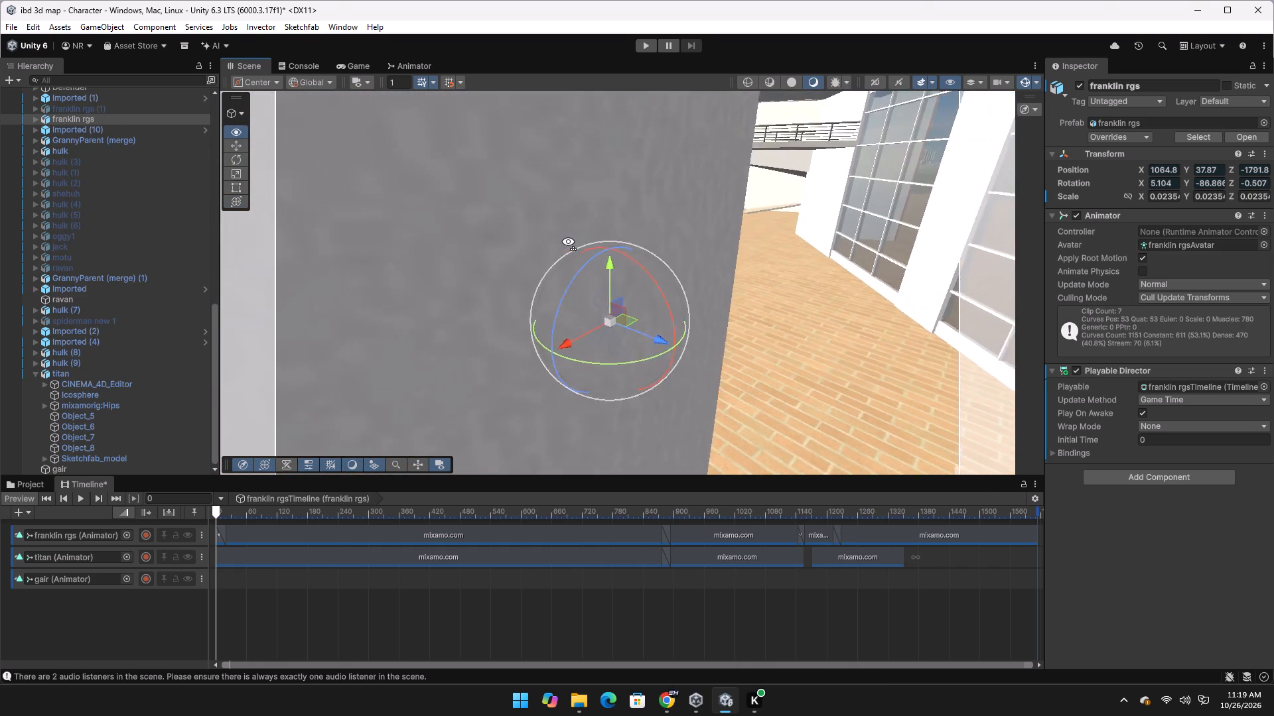
{"action": "right_click_drag", "start_coordinate": [568, 242], "coordinate": [492, 276]}
{"action": "key", "text": "w"}
{"action": "key", "text": "shift+d"}
{"action": "key", "text": "d"}
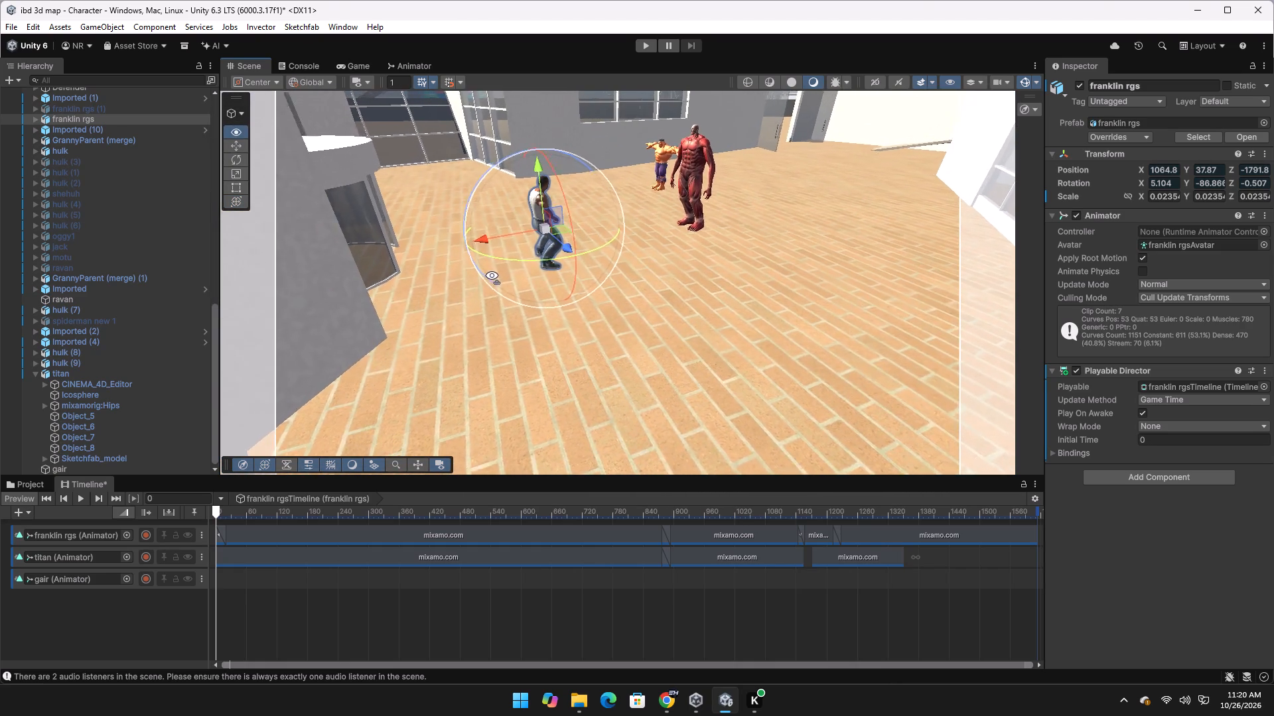
{"action": "right_click_drag", "start_coordinate": [492, 276], "coordinate": [313, 243]}
{"action": "key", "text": "w"}
{"action": "type", "text": "dw"}
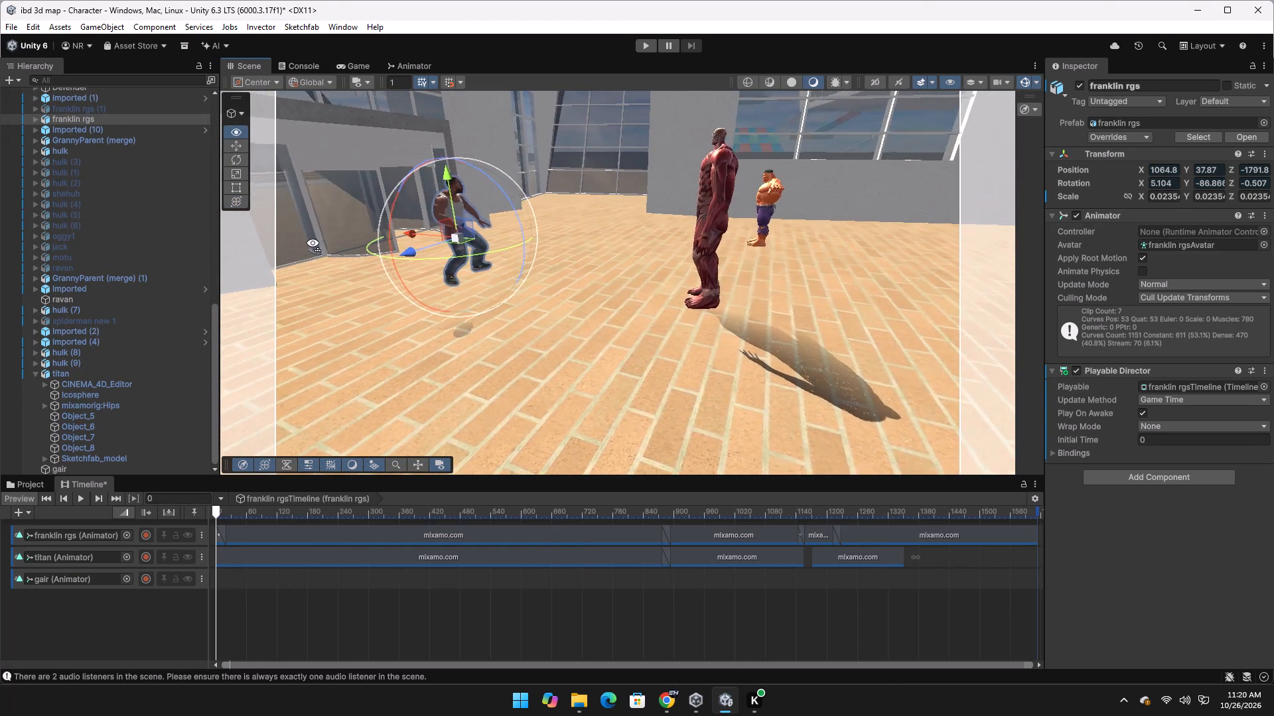
{"action": "right_click_drag", "start_coordinate": [313, 243], "coordinate": [280, 215]}
{"action": "key", "text": "w"}
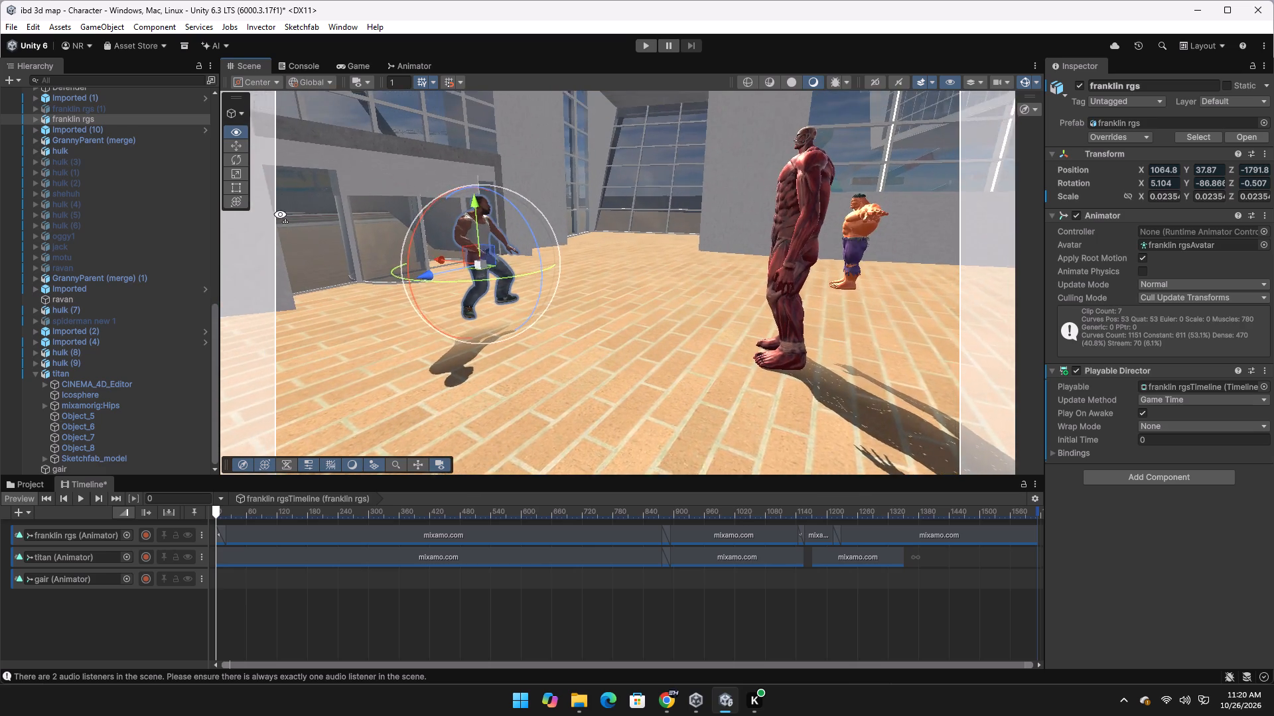
{"action": "right_click_drag", "start_coordinate": [280, 215], "coordinate": [206, 216]}
{"action": "type", "text": "sD"}
{"action": "key", "text": "w"}
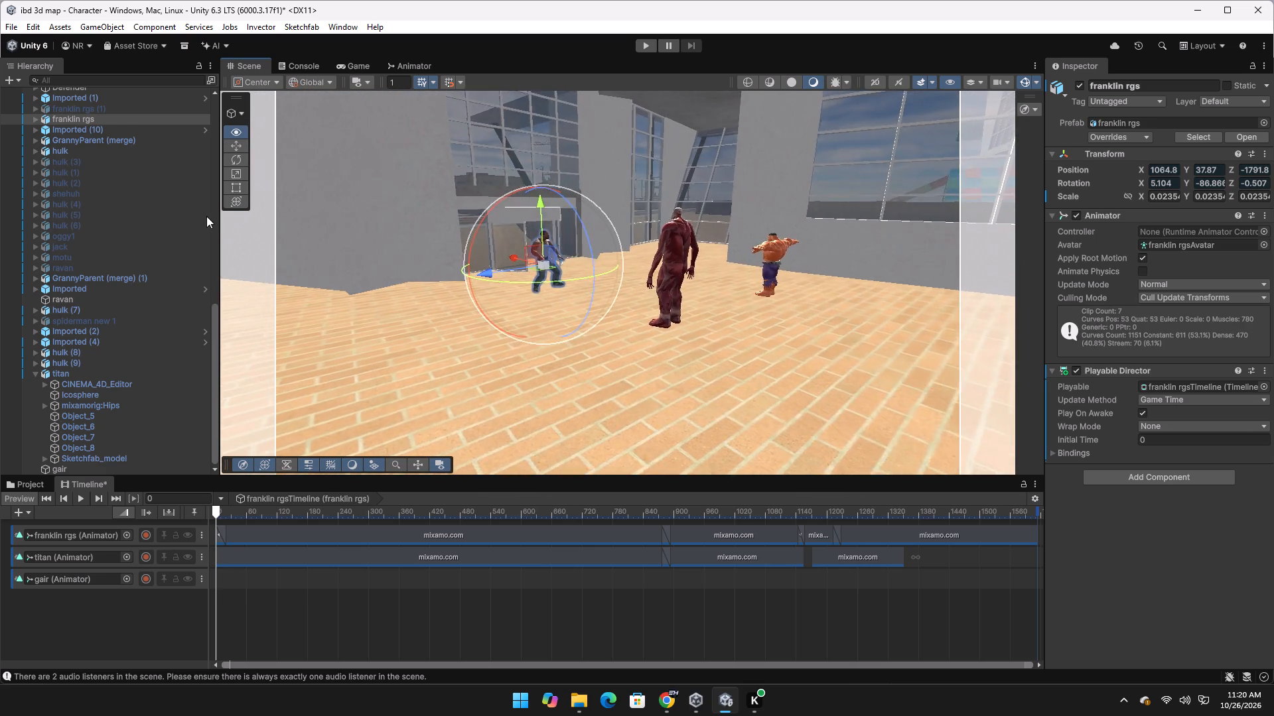
{"action": "right_click_drag", "start_coordinate": [206, 216], "coordinate": [180, 221]}
{"action": "key", "text": "w"}
{"action": "key", "text": "shift+w"}
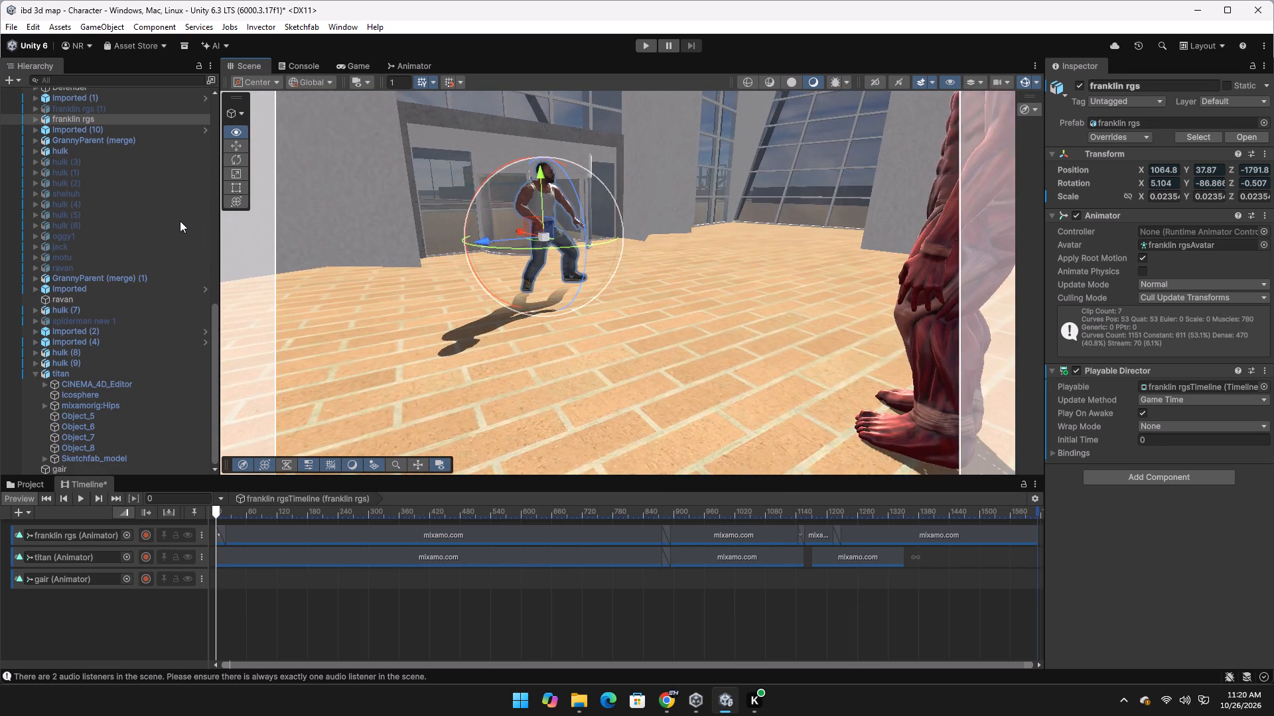
{"action": "right_click_drag", "start_coordinate": [180, 221], "coordinate": [172, 184]}
{"action": "type", "text": "ss"}
{"action": "key", "text": "shift+w"}
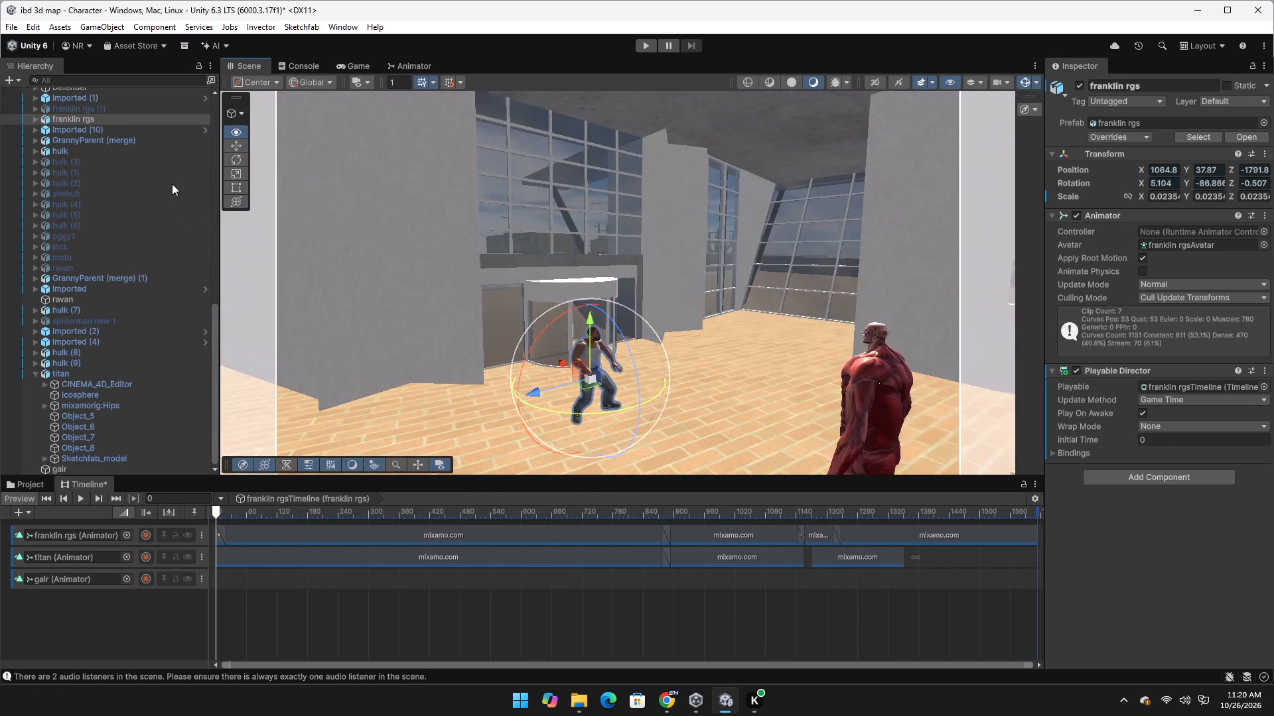
{"action": "right_click_drag", "start_coordinate": [172, 184], "coordinate": [181, 222]}
{"action": "key", "text": "s"}
{"action": "key", "text": "w"}
{"action": "key", "text": "w"}
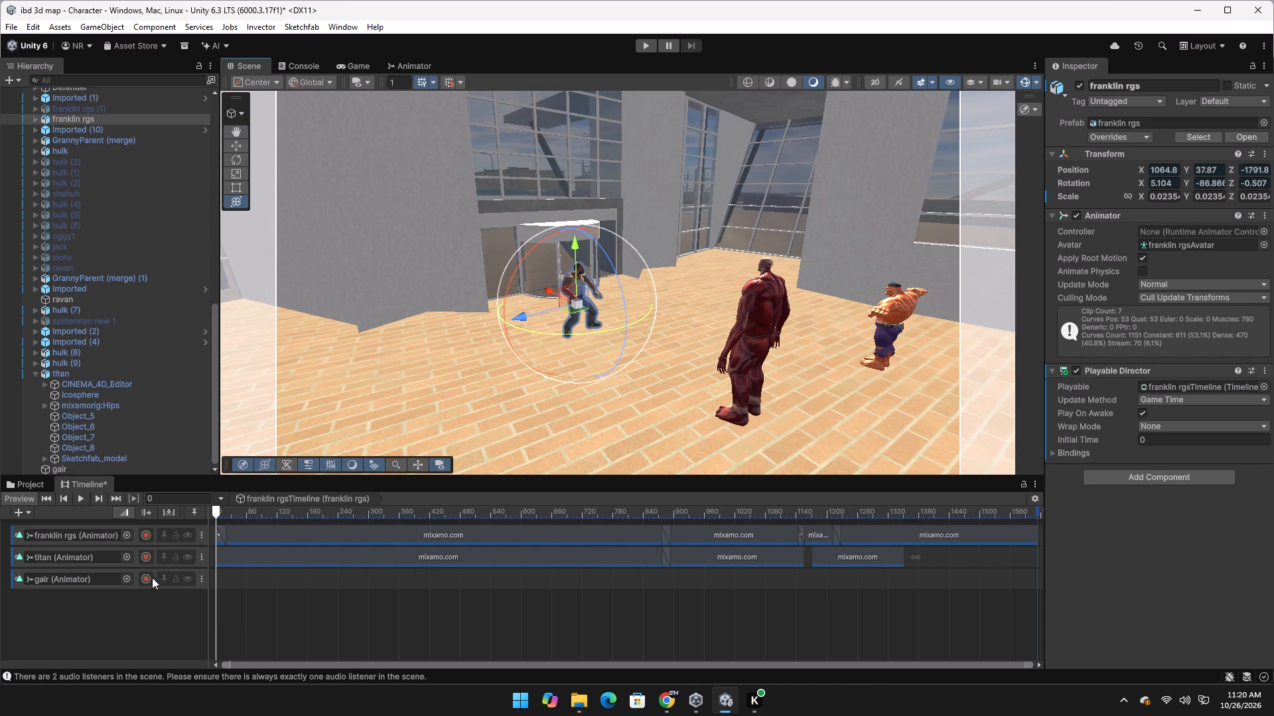
Start recording on the gair track and keyframe the camera framing at frames 0 and 66.
{"action": "left_click", "coordinate": [146, 579]}
{"action": "right_click", "coordinate": [558, 406]}
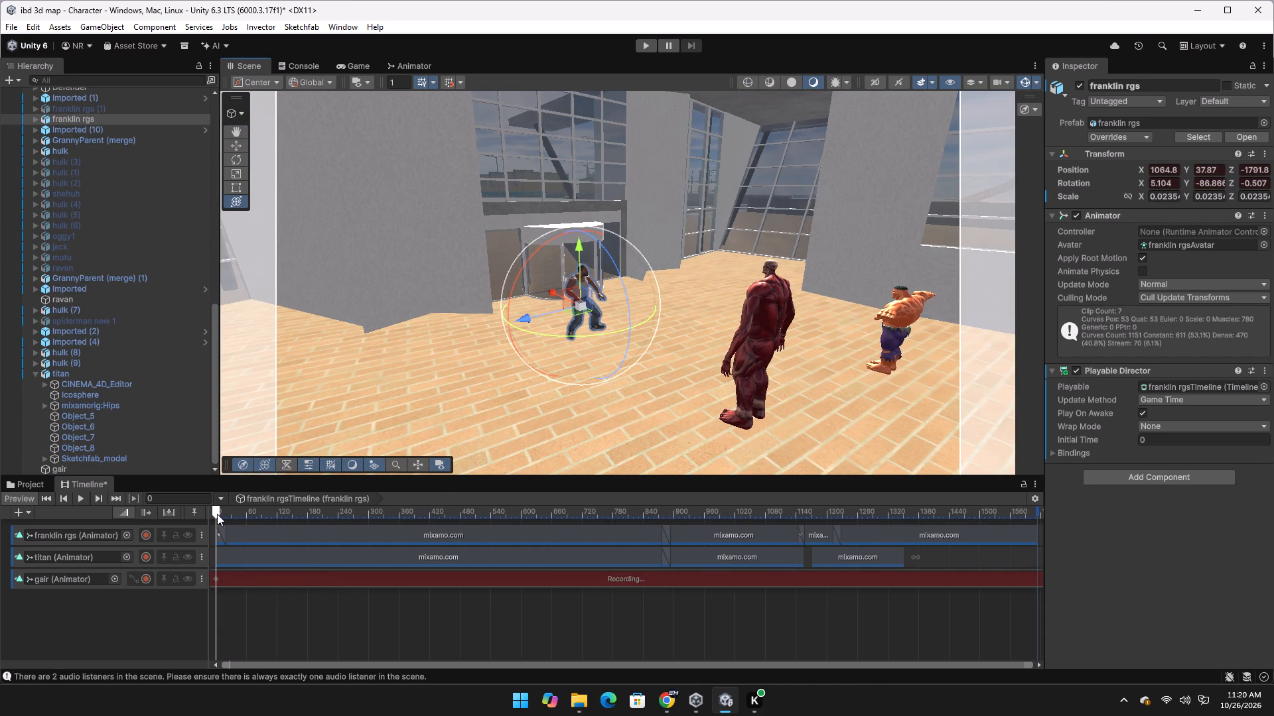
{"action": "left_click_drag", "start_coordinate": [216, 514], "coordinate": [250, 516]}
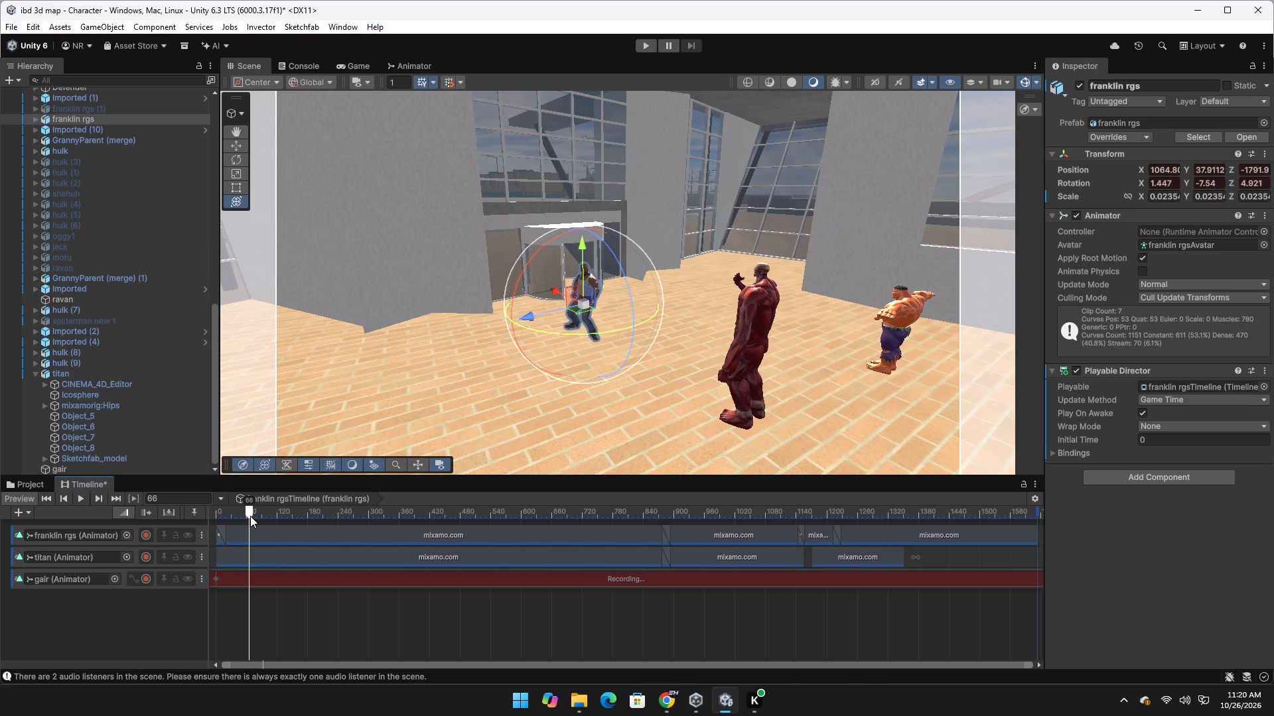
{"action": "left_click_drag", "start_coordinate": [250, 516], "coordinate": [249, 516]}
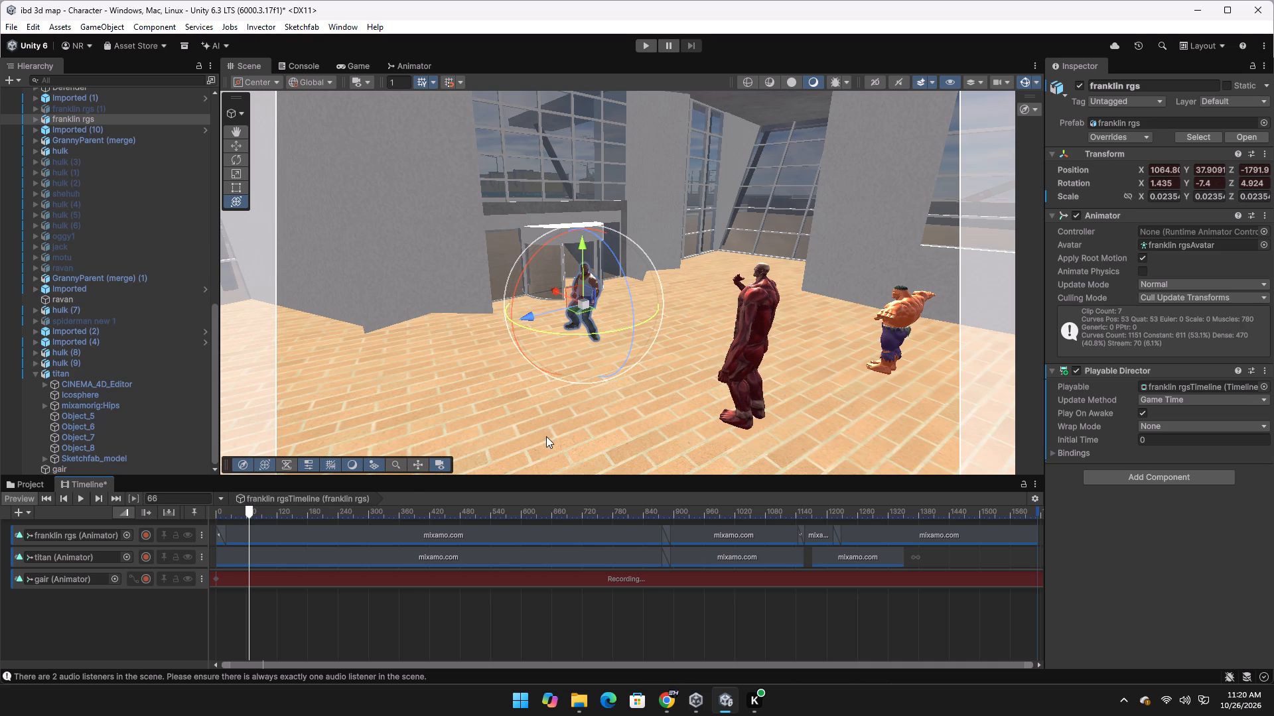
{"action": "right_click_drag", "start_coordinate": [546, 436], "coordinate": [550, 430]}
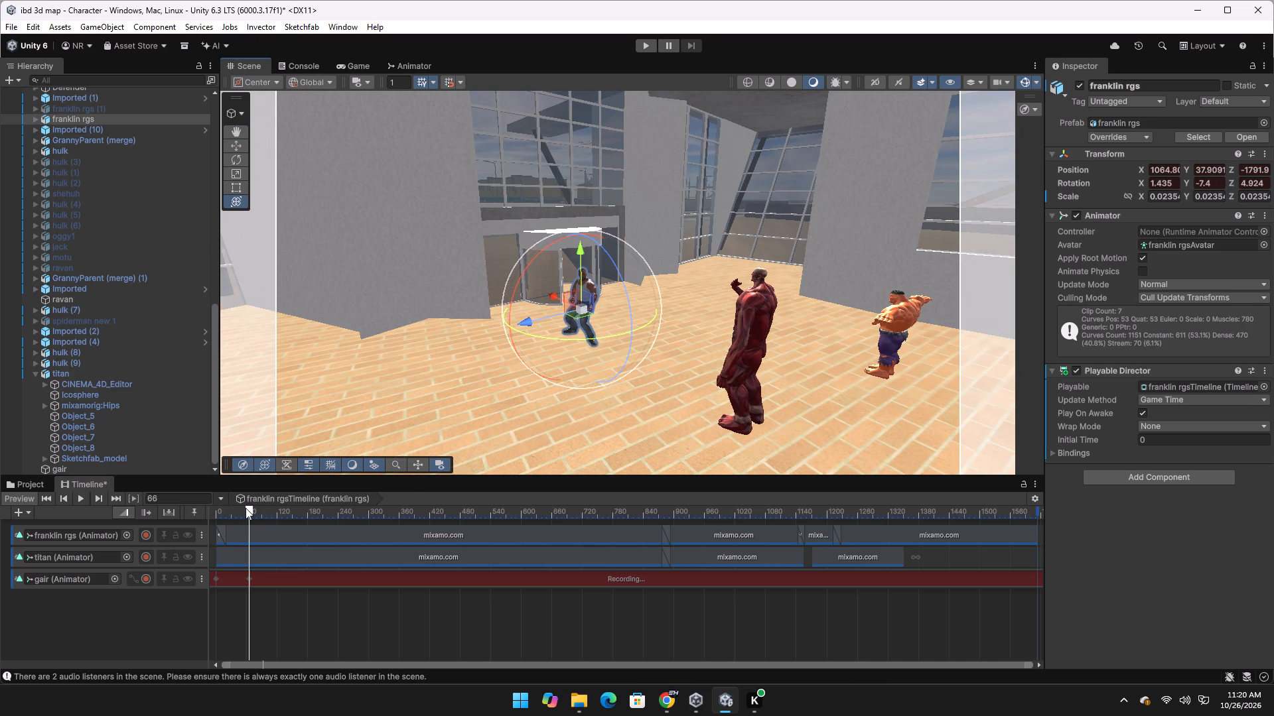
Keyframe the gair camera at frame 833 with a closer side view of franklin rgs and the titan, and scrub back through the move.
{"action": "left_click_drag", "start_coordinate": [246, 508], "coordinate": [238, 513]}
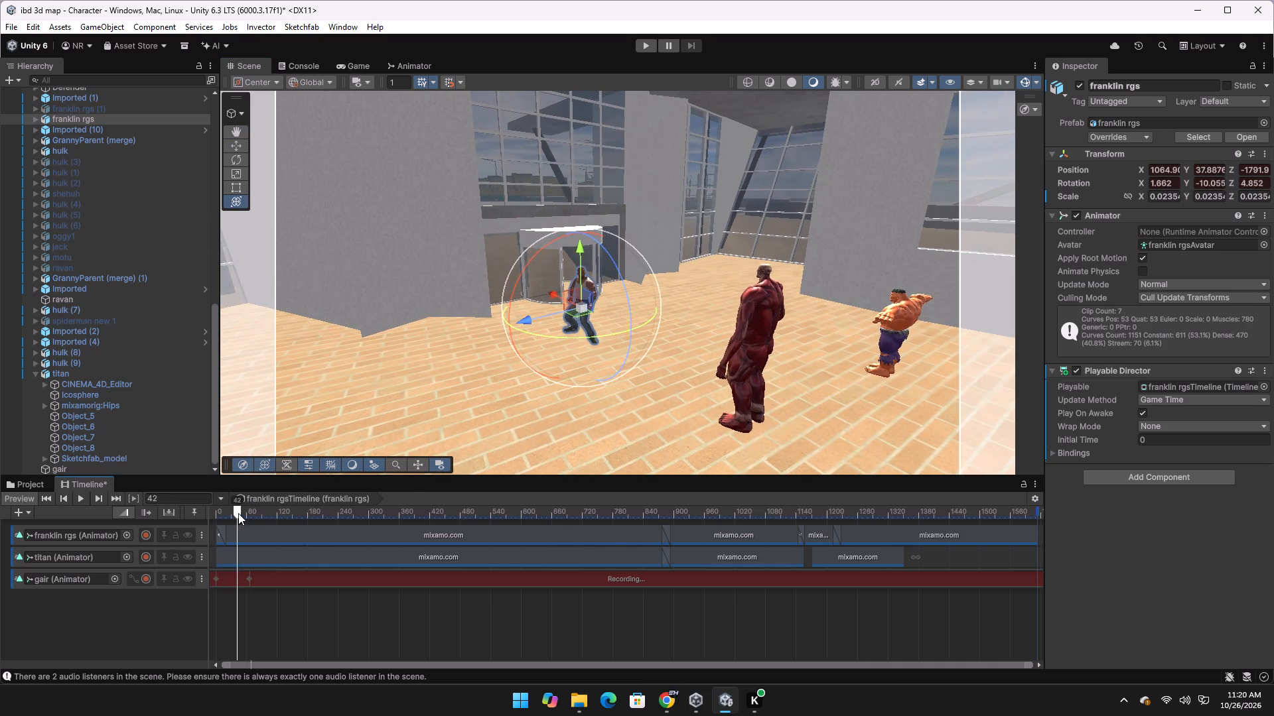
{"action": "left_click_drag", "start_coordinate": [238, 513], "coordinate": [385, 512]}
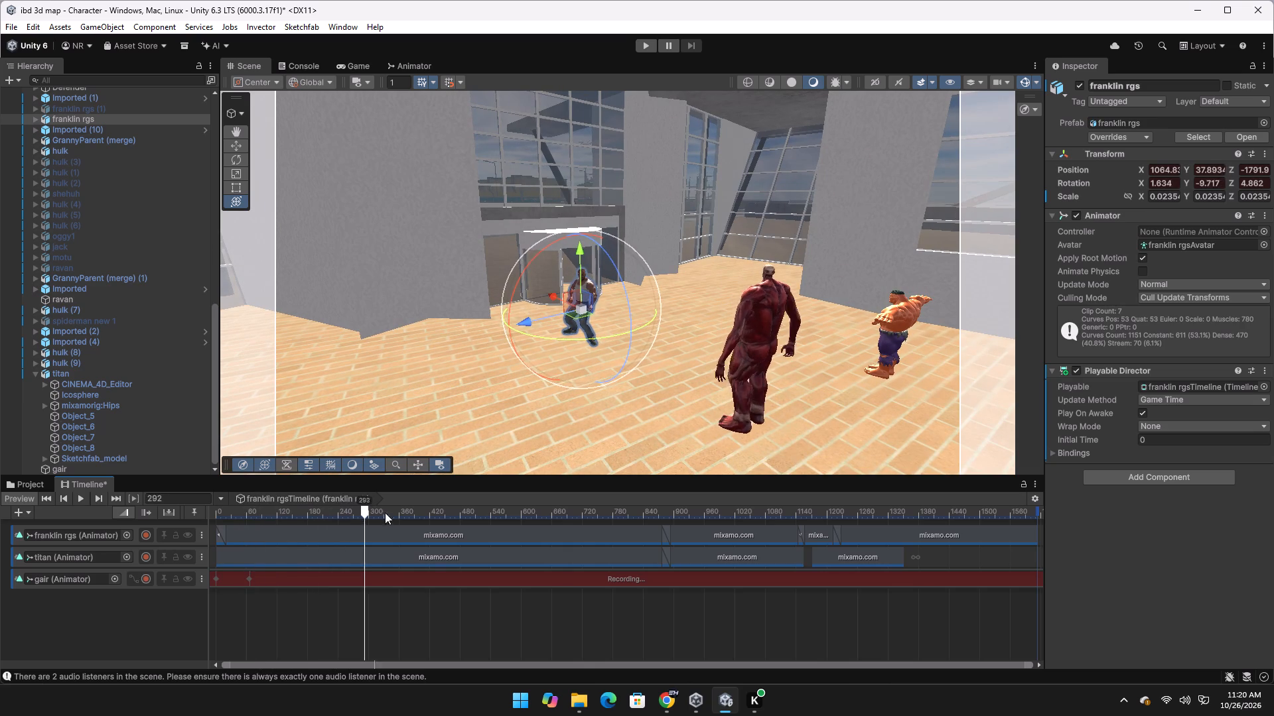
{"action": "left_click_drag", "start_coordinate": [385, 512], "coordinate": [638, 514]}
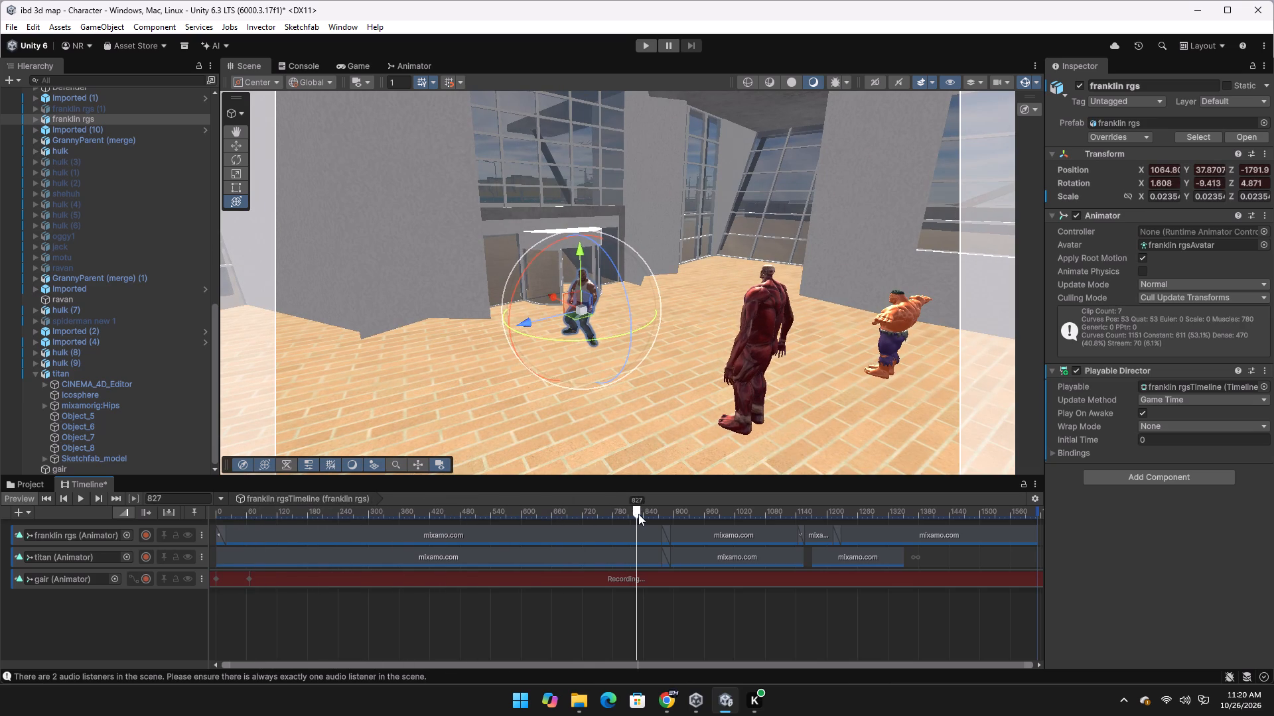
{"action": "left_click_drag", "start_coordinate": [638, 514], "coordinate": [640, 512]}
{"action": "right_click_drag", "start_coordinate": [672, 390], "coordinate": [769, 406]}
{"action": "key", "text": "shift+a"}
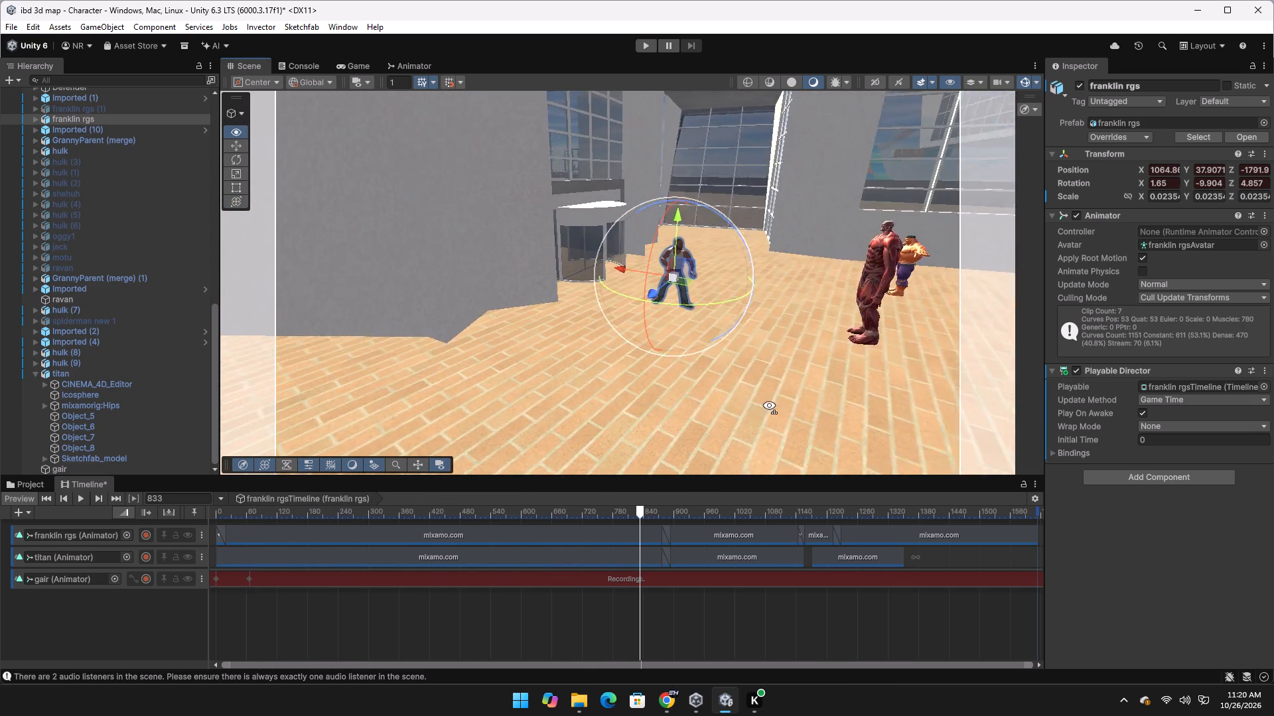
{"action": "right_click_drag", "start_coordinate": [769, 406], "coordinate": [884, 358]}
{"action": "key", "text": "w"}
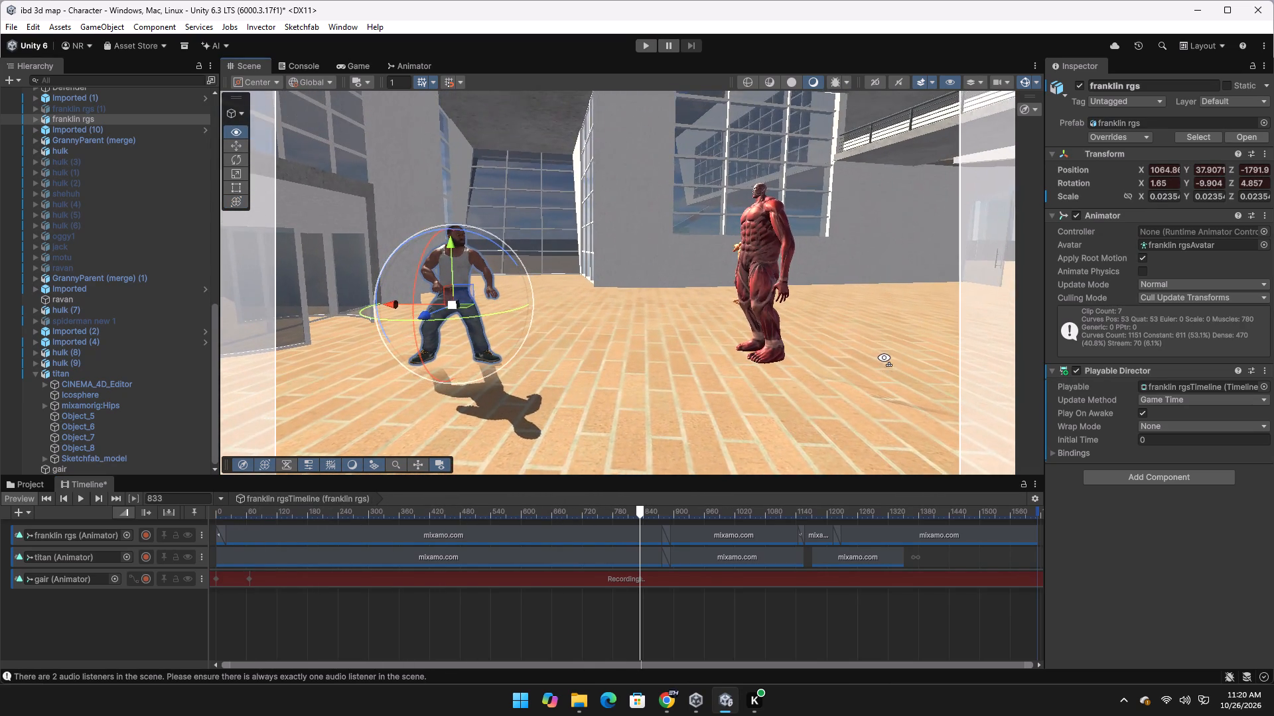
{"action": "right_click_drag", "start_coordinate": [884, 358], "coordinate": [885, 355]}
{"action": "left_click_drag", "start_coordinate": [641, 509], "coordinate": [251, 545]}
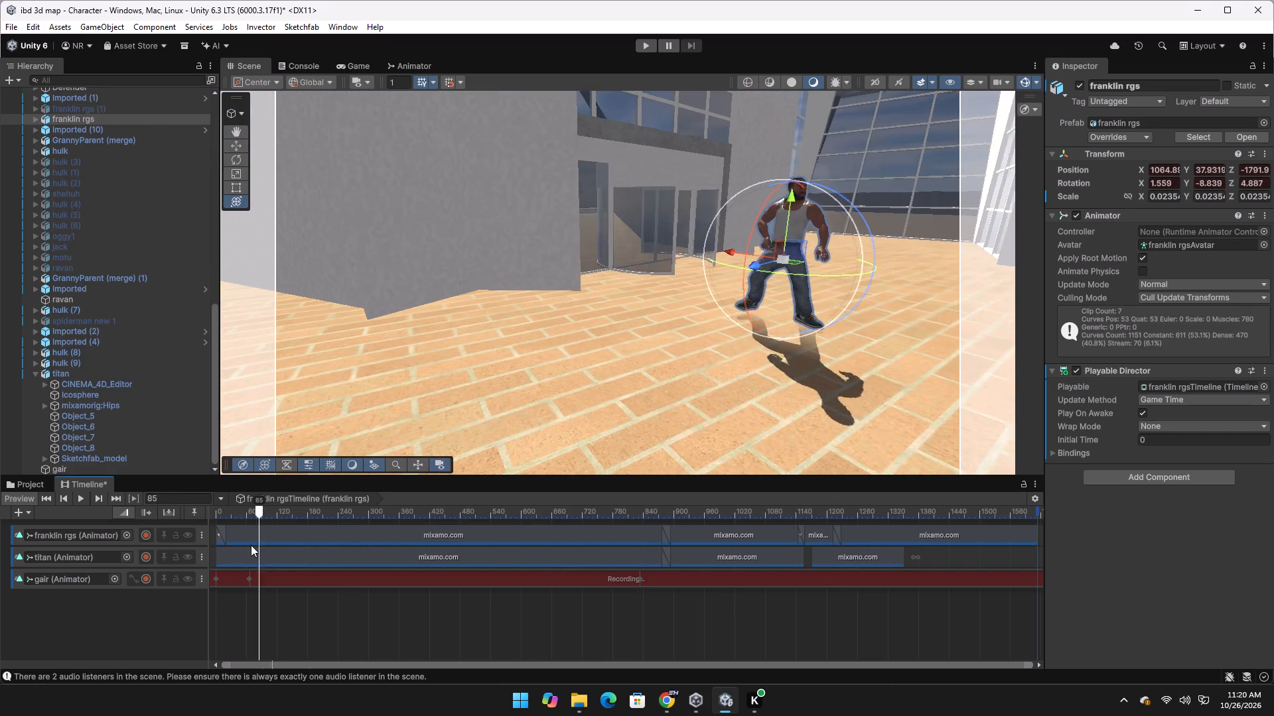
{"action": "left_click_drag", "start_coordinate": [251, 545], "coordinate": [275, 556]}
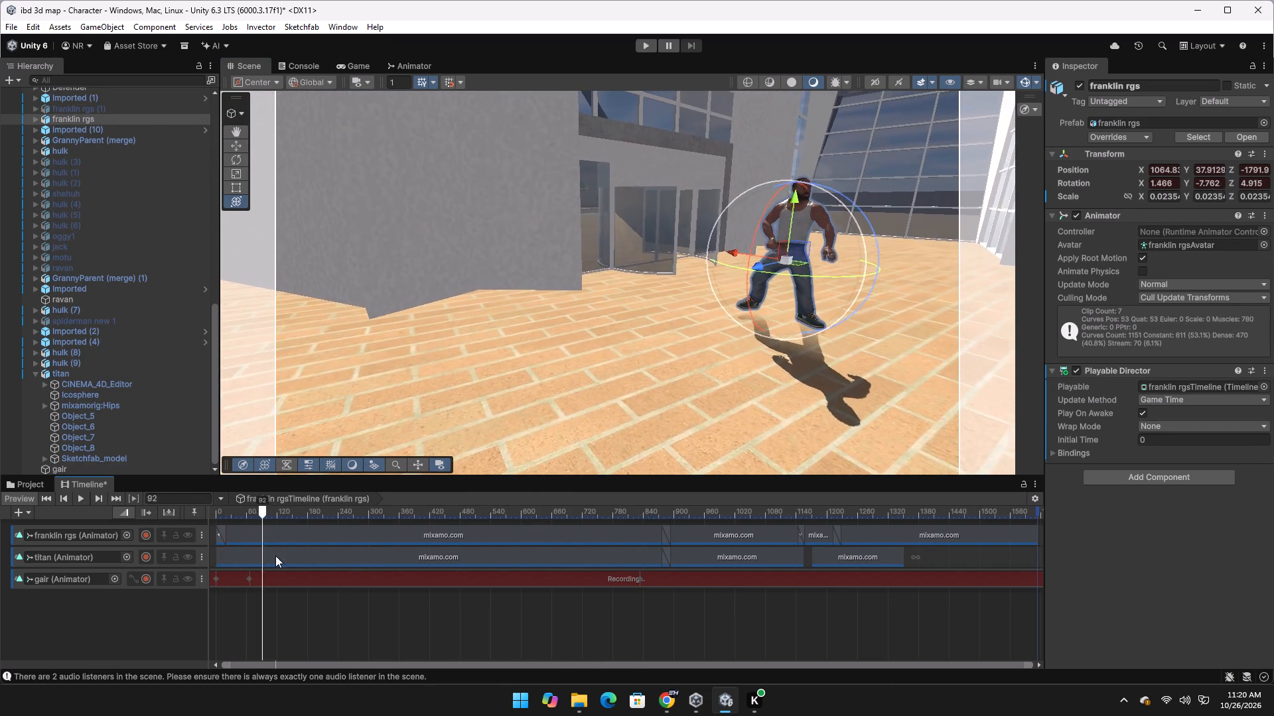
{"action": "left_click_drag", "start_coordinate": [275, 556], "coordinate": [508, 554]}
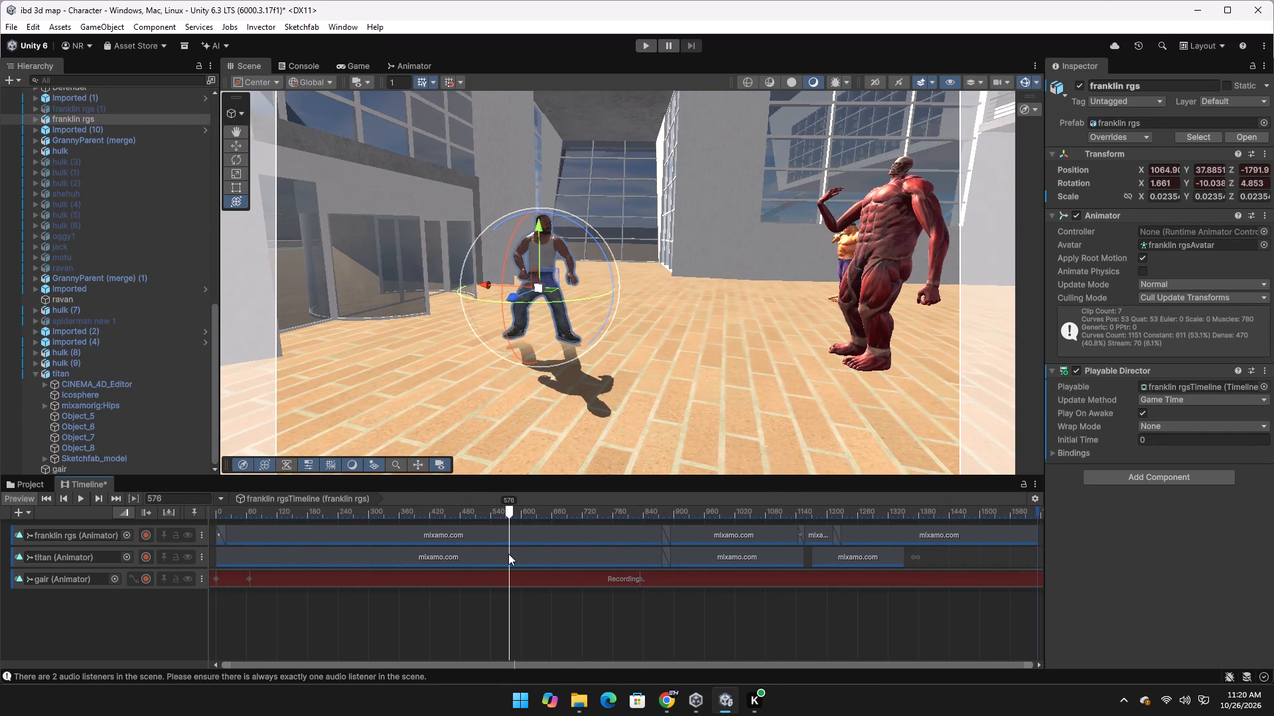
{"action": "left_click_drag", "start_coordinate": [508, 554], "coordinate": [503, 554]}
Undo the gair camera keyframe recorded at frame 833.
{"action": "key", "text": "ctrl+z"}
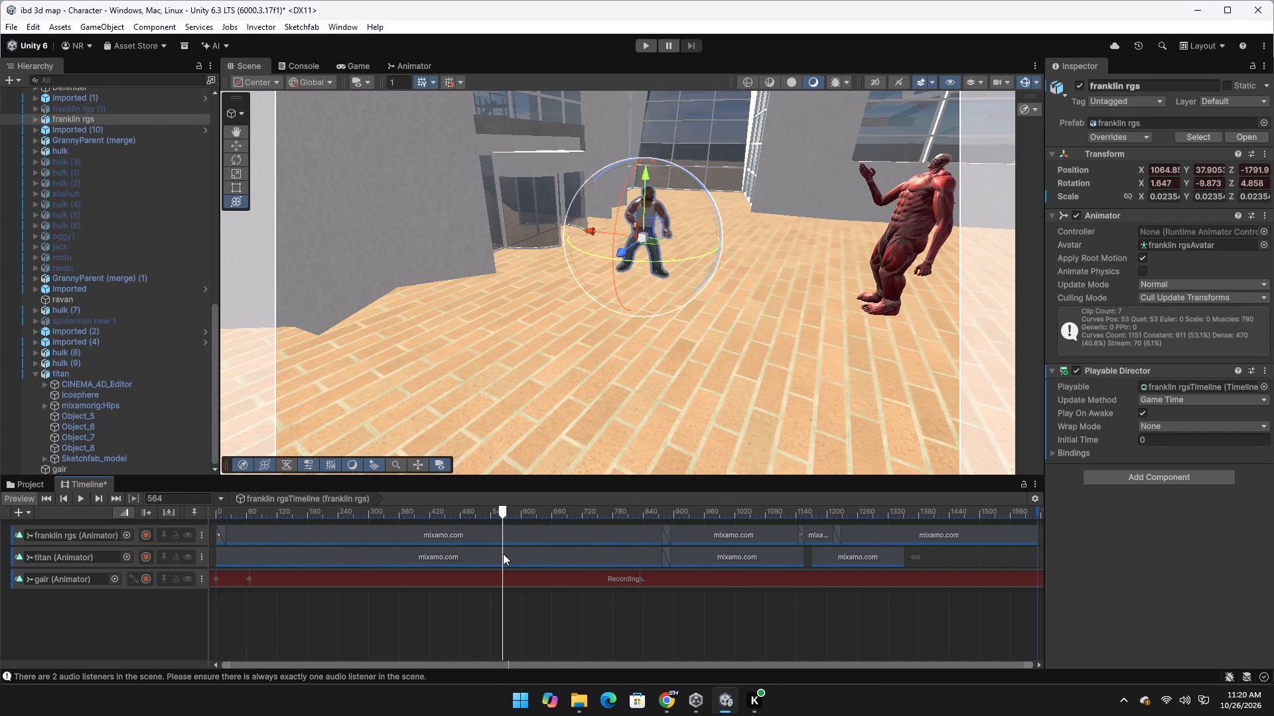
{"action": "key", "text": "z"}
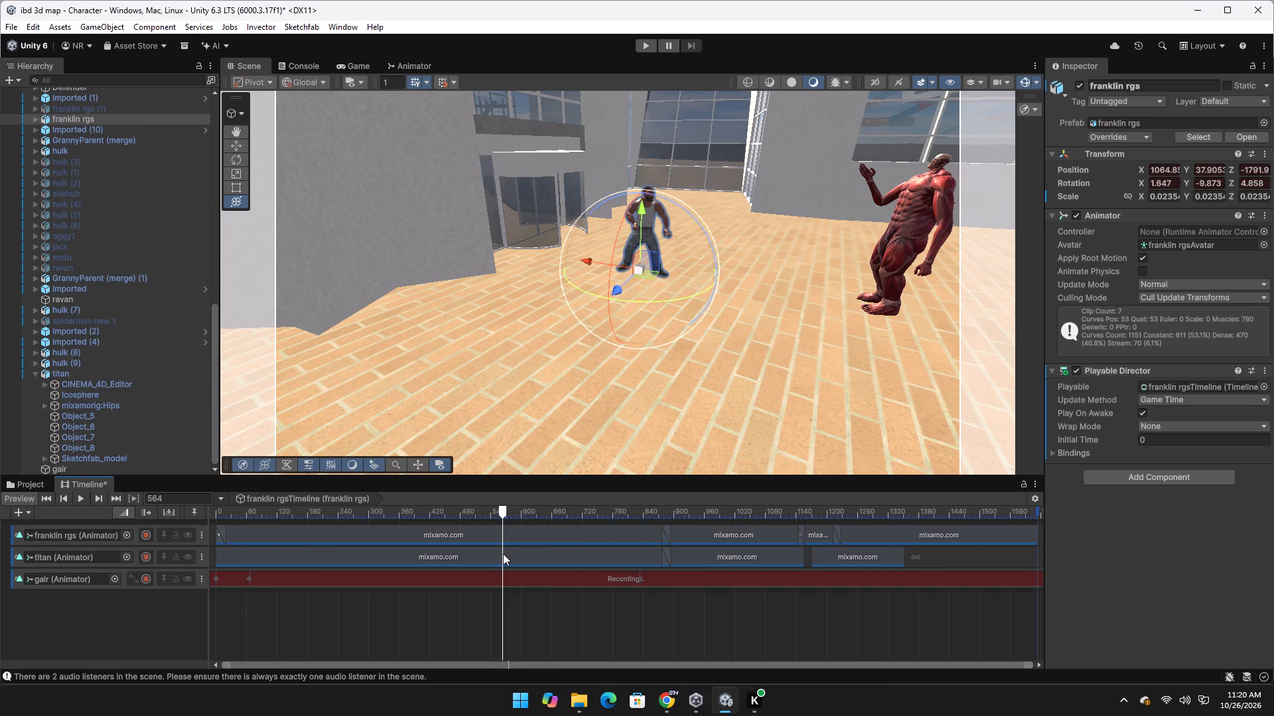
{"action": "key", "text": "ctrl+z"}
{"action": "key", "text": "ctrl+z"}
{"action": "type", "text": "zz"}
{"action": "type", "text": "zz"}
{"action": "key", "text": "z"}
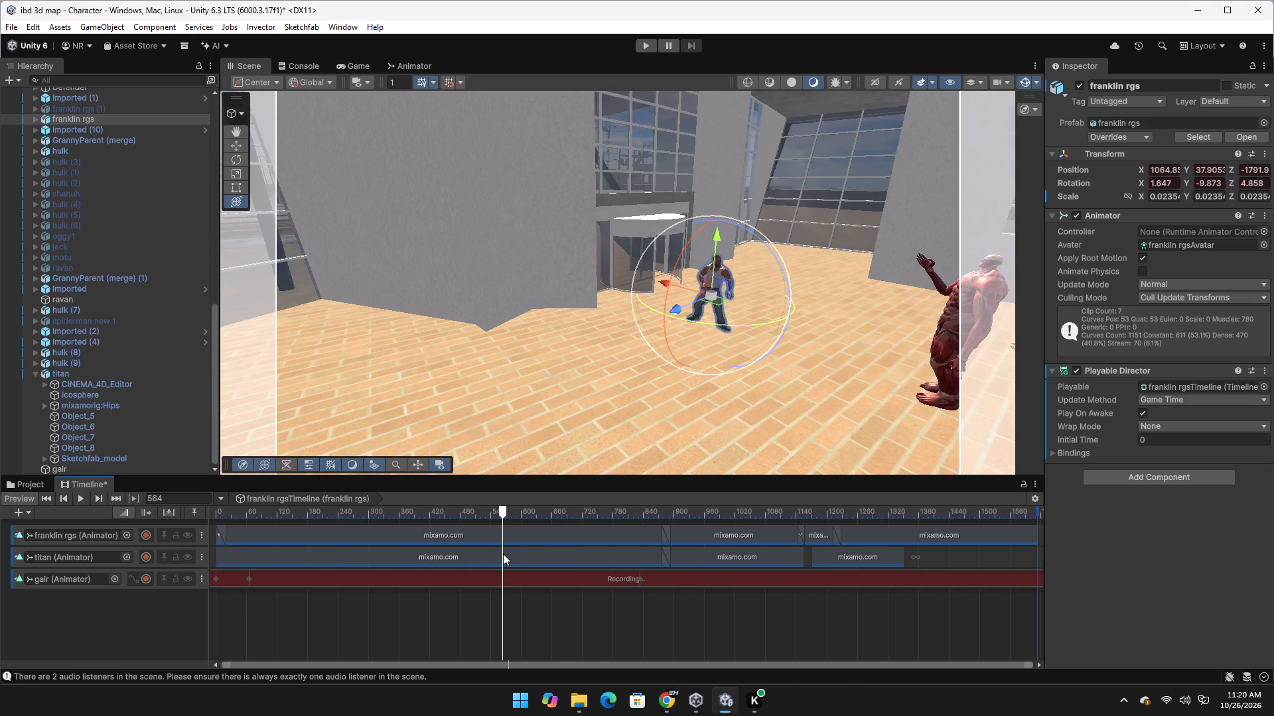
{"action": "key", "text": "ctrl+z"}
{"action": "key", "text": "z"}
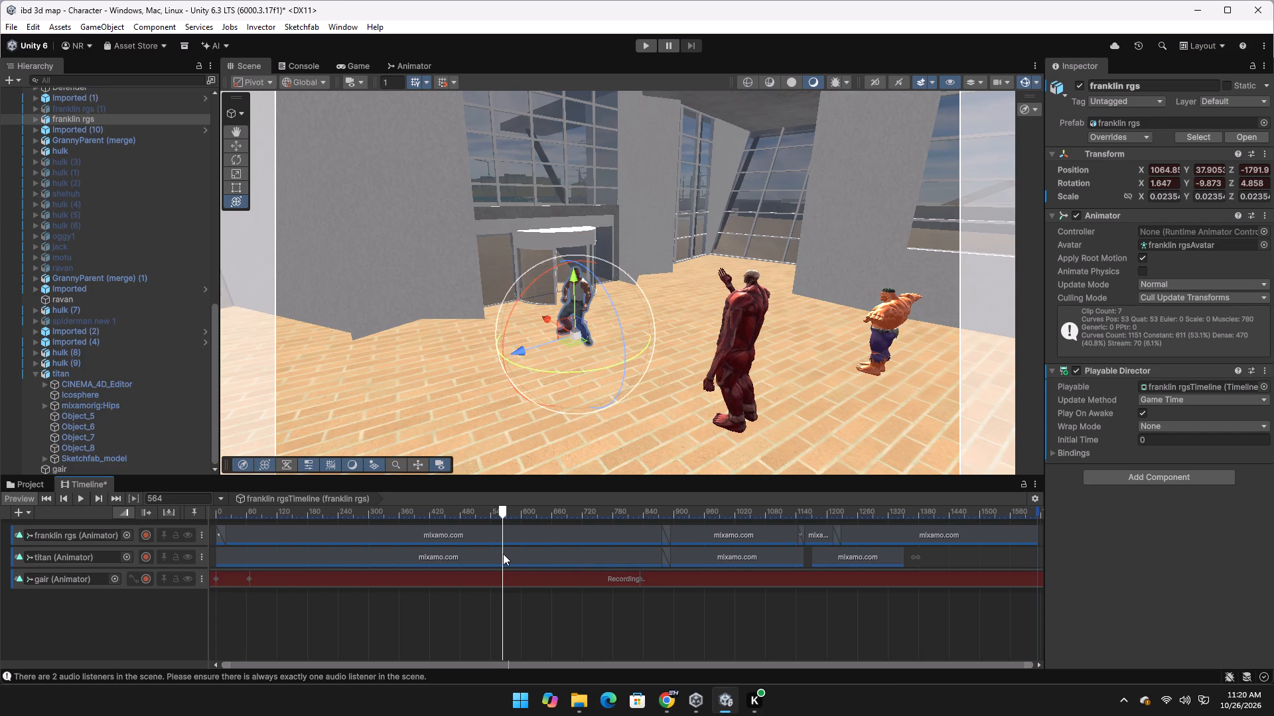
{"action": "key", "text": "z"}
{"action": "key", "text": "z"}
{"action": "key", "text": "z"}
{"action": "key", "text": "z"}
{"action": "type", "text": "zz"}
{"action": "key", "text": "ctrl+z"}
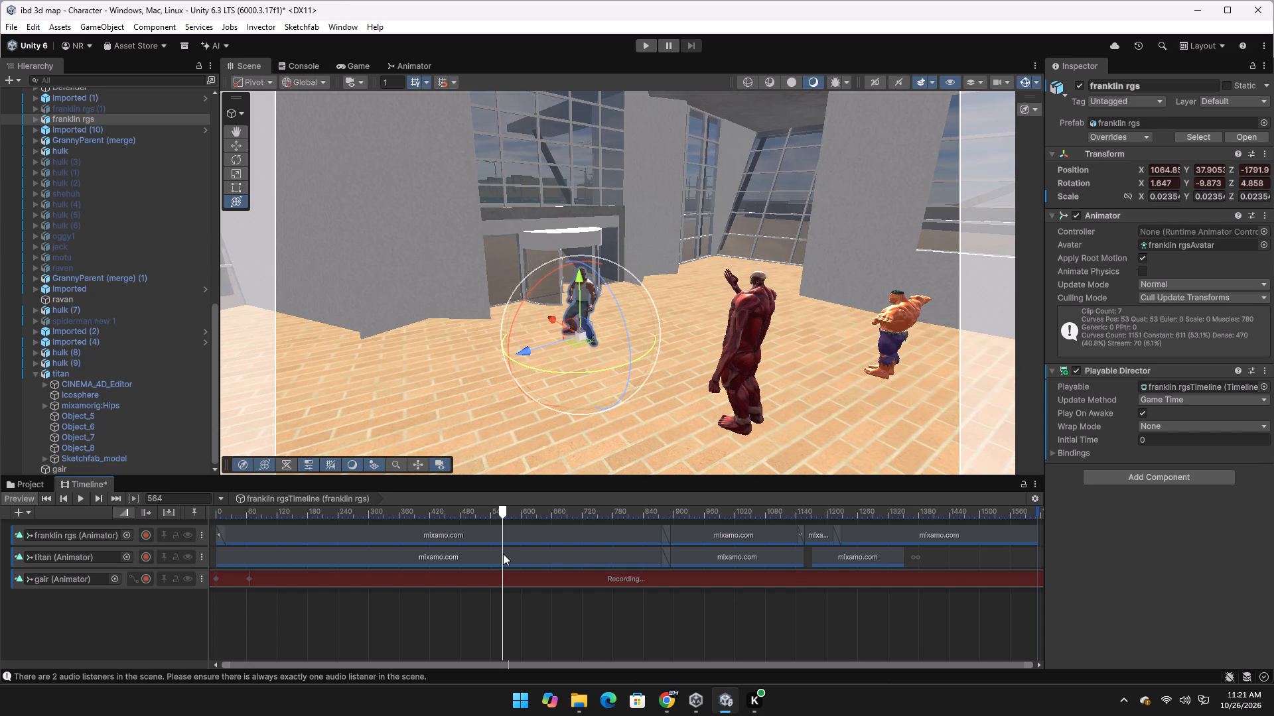
Add a gair camera keyframe at frame 79 with the view tilted slightly.
{"action": "left_click_drag", "start_coordinate": [500, 510], "coordinate": [494, 510]}
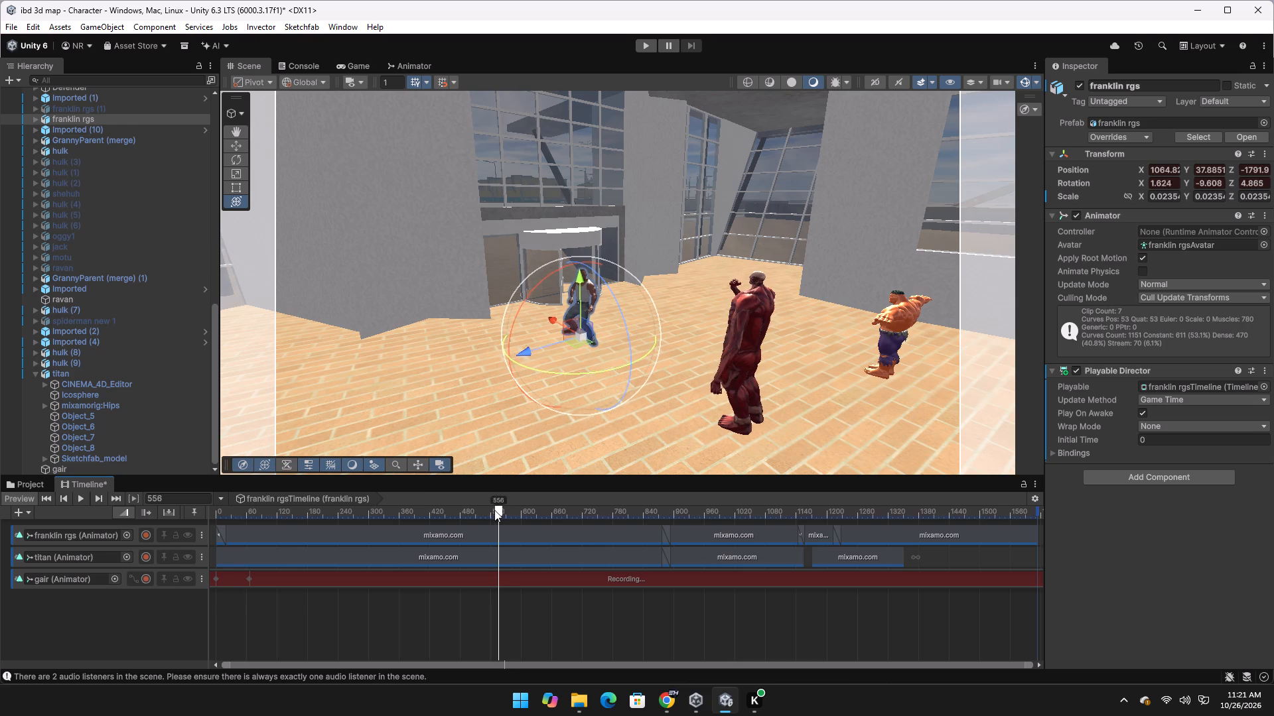
{"action": "left_click_drag", "start_coordinate": [494, 510], "coordinate": [256, 528]}
{"action": "right_click_drag", "start_coordinate": [462, 397], "coordinate": [462, 402]}
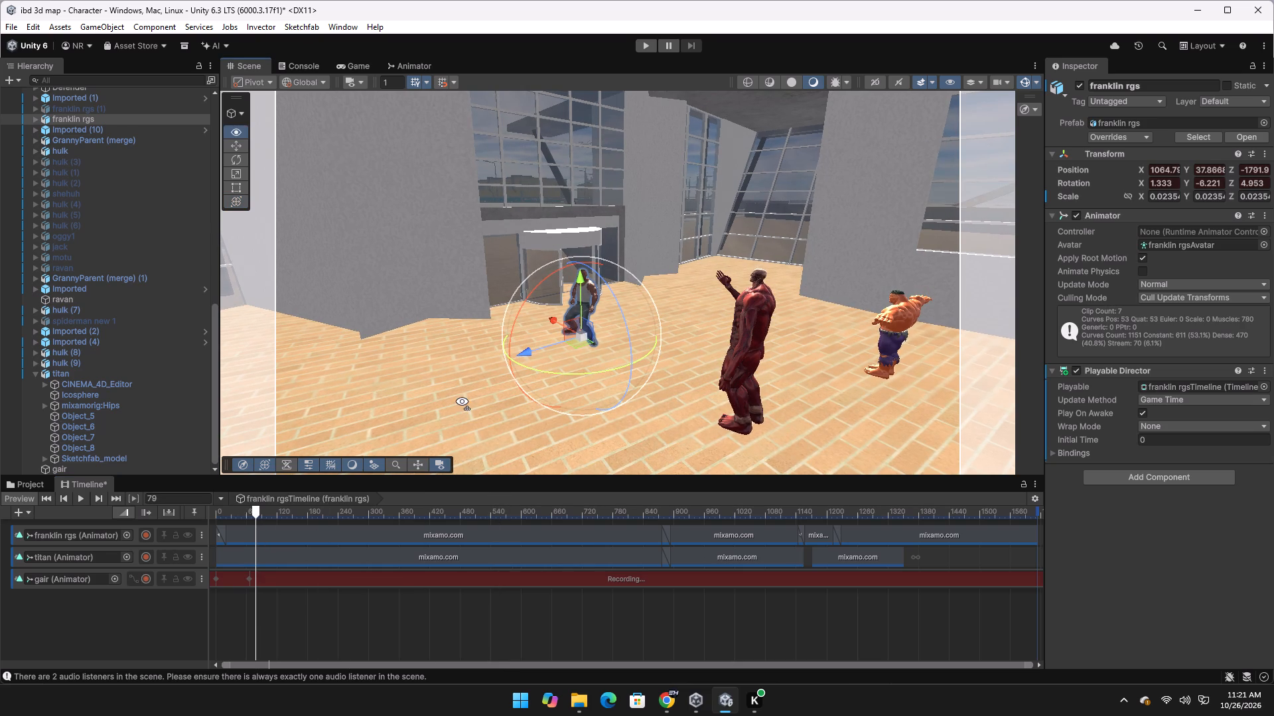
{"action": "right_click_drag", "start_coordinate": [462, 402], "coordinate": [462, 410]}
Keyframe the gair camera at frame 733, flying it around and in closer to franklin rgs.
{"action": "left_click_drag", "start_coordinate": [255, 512], "coordinate": [261, 517]}
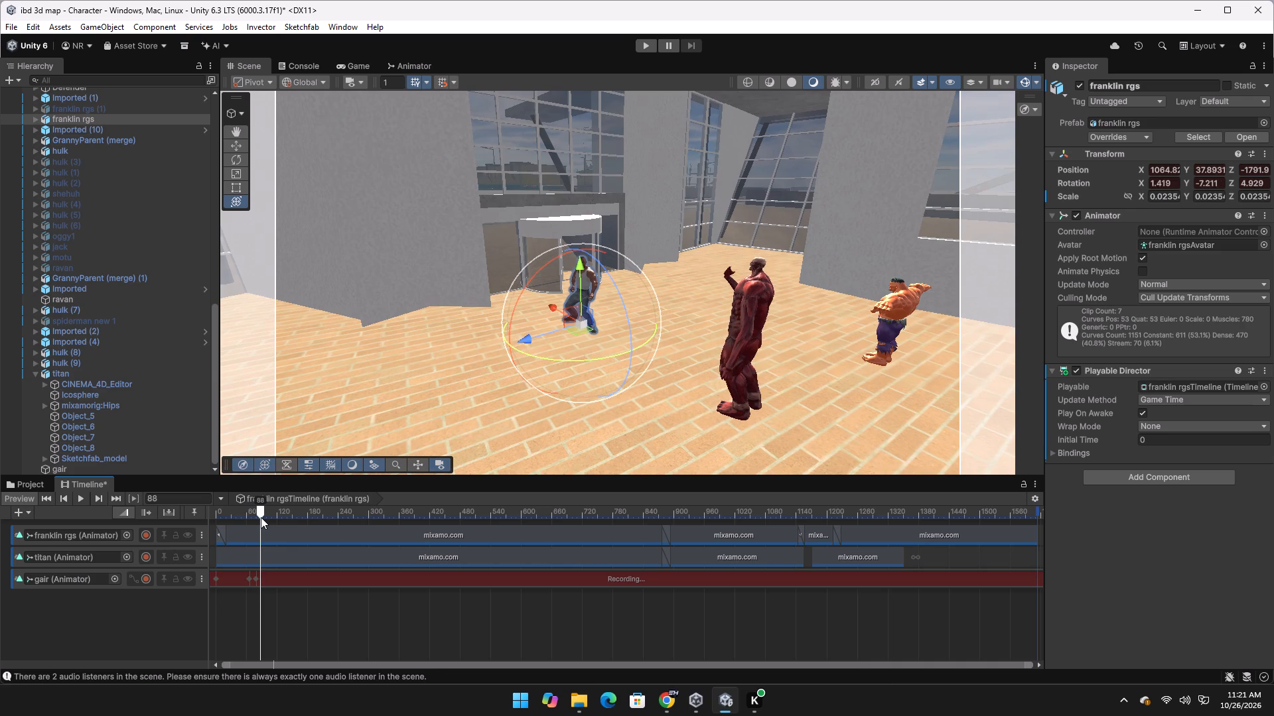
{"action": "left_click_drag", "start_coordinate": [261, 517], "coordinate": [589, 505]}
{"action": "right_click_drag", "start_coordinate": [569, 443], "coordinate": [579, 444]}
{"action": "key", "text": "a"}
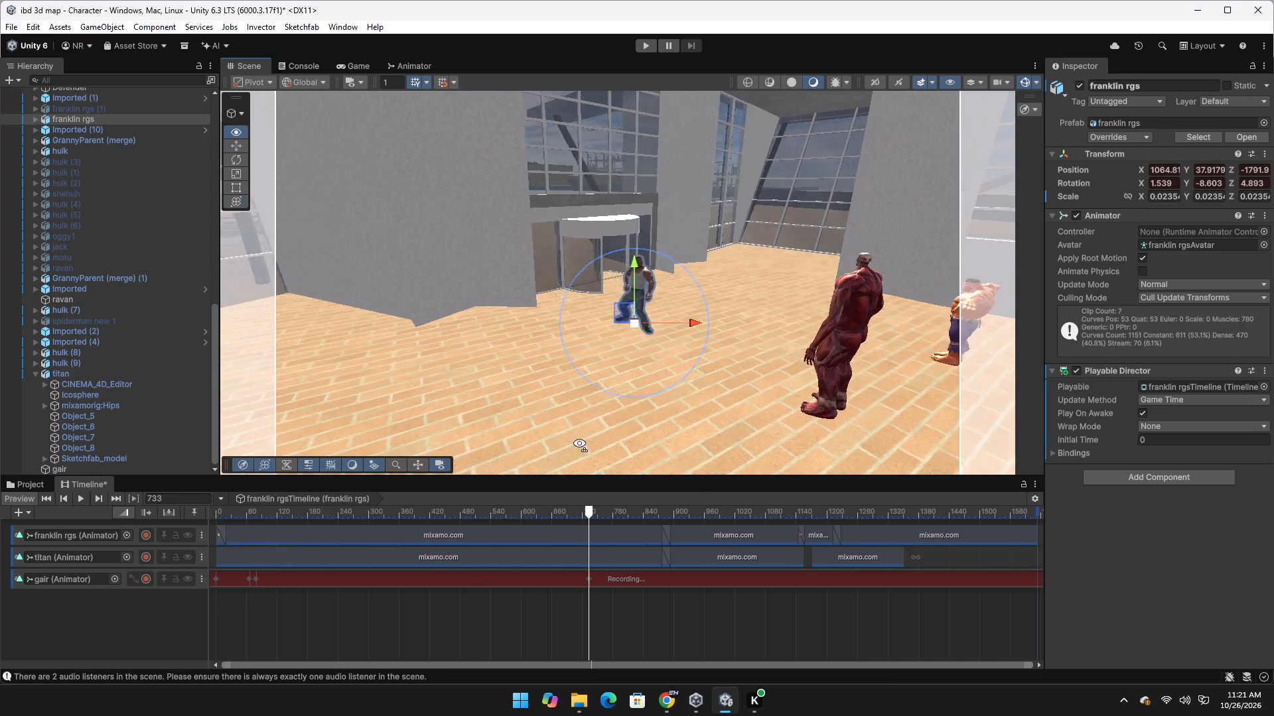
{"action": "right_click_drag", "start_coordinate": [579, 444], "coordinate": [734, 484]}
{"action": "key", "text": "w"}
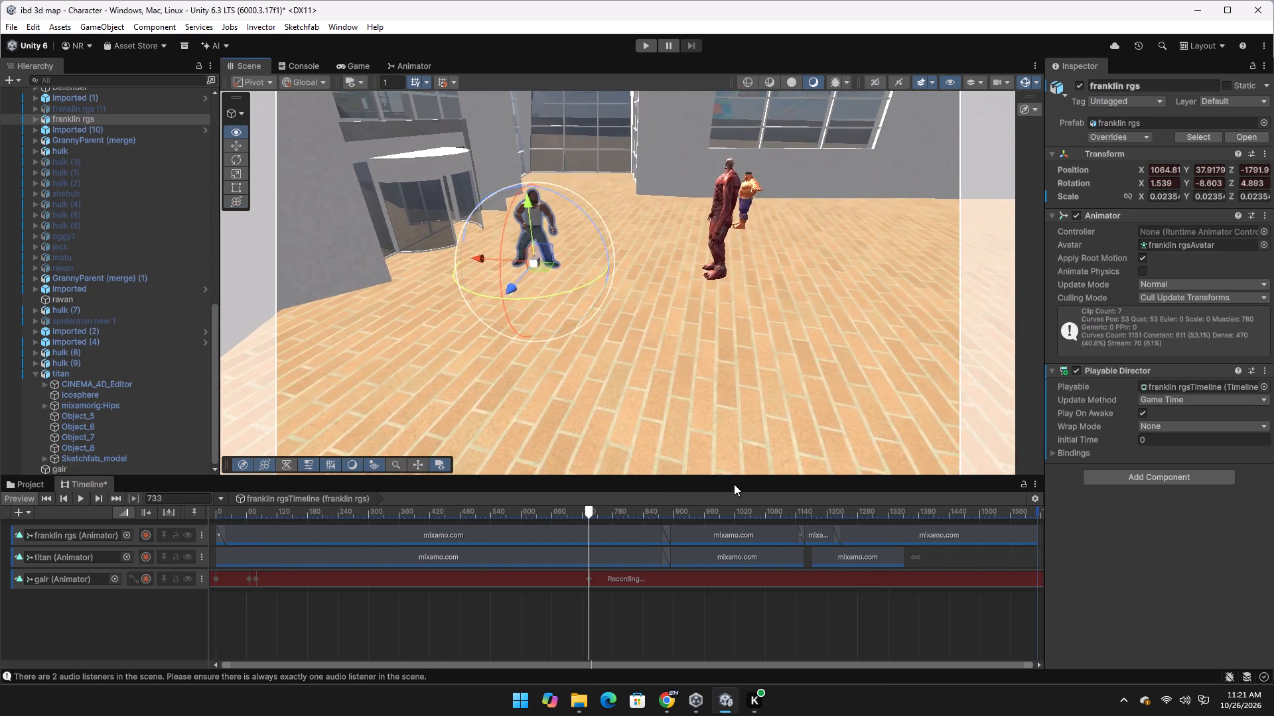
{"action": "right_click_drag", "start_coordinate": [734, 484], "coordinate": [835, 400]}
{"action": "key", "text": "w"}
{"action": "key", "text": "a"}
Scrub through the recorded gair camera move, stop its recording, and delete the gair track from the timeline.
{"action": "left_click_drag", "start_coordinate": [585, 512], "coordinate": [350, 531]}
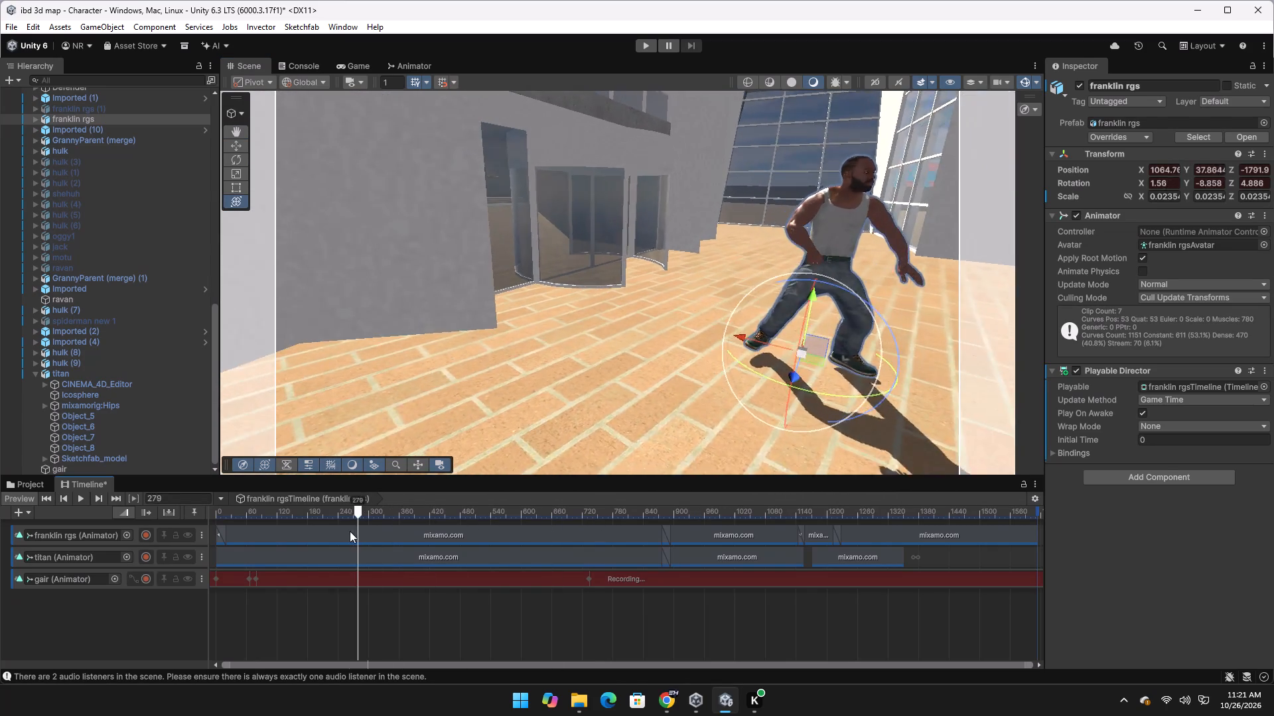
{"action": "left_click_drag", "start_coordinate": [350, 531], "coordinate": [279, 544]}
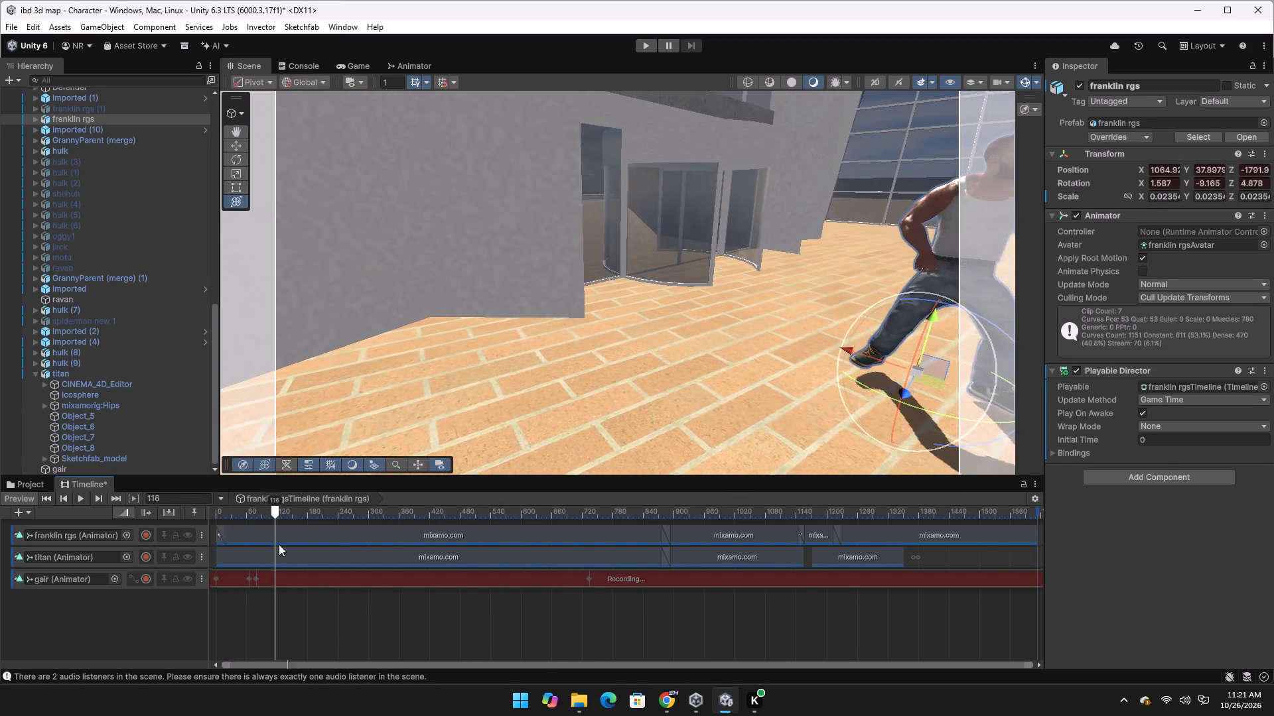
{"action": "left_click_drag", "start_coordinate": [279, 544], "coordinate": [584, 542]}
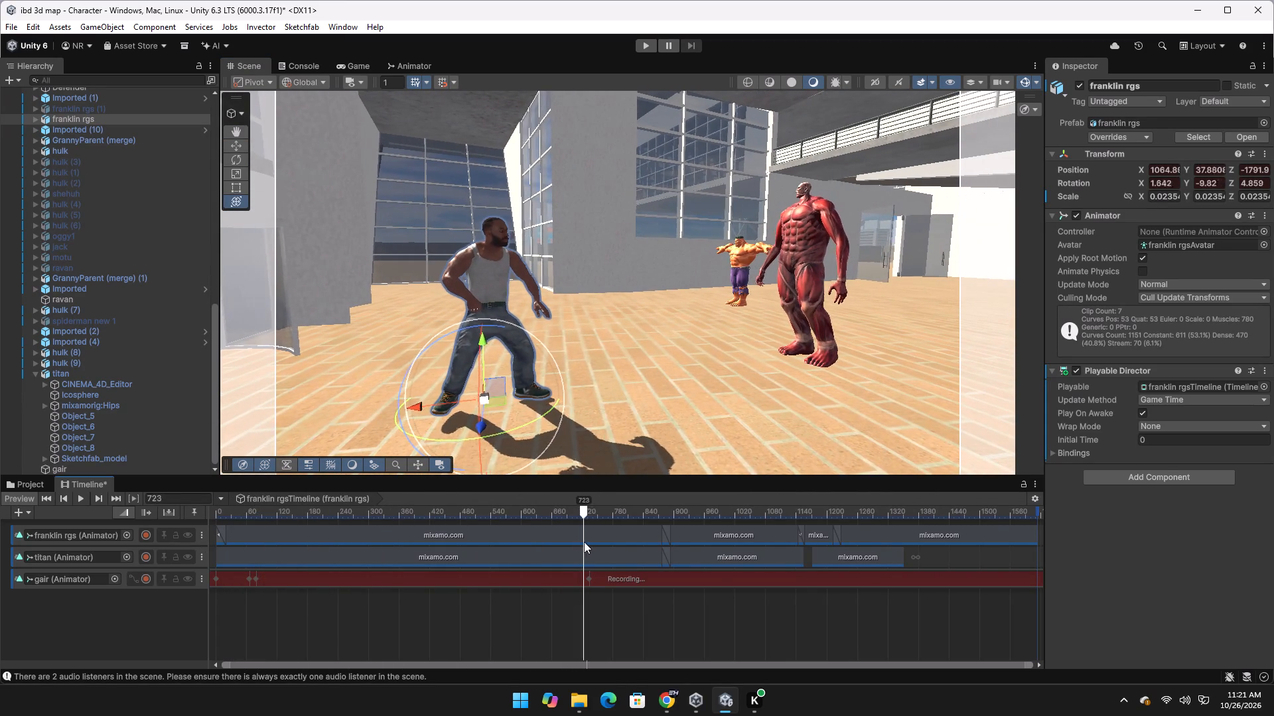
{"action": "left_click_drag", "start_coordinate": [584, 542], "coordinate": [583, 542]}
{"action": "left_click", "coordinate": [144, 577]}
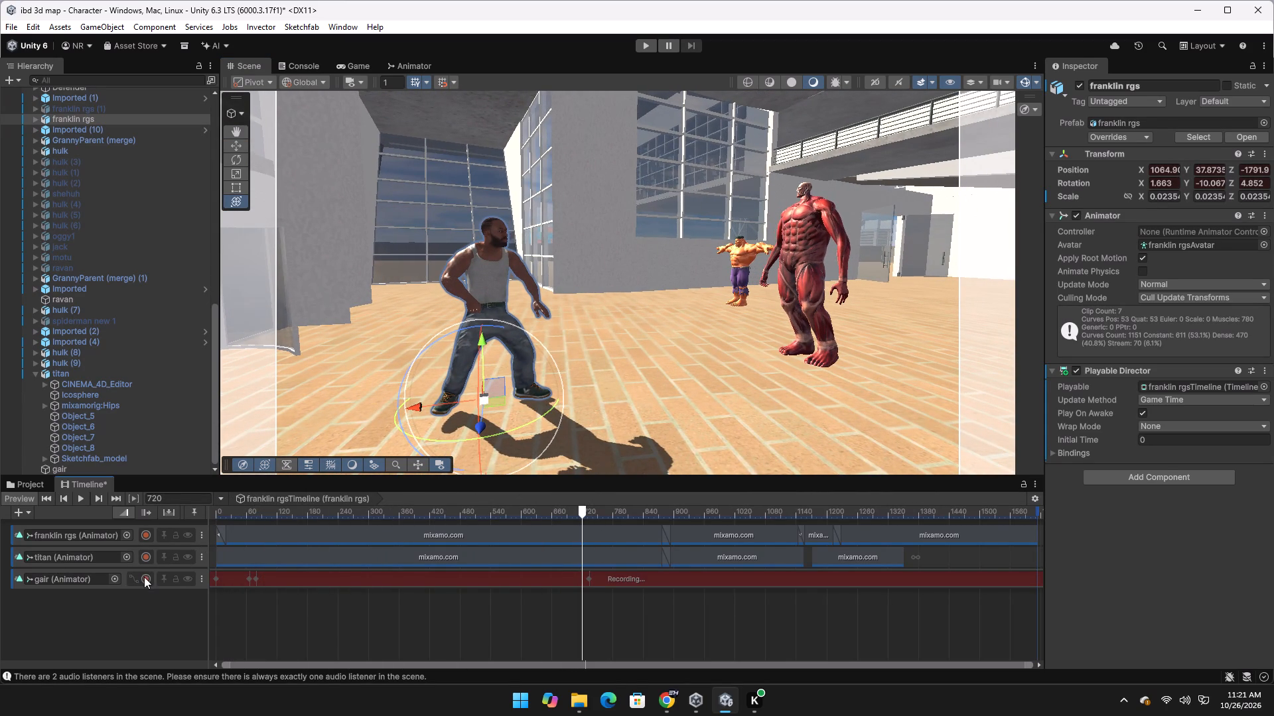
{"action": "left_click", "coordinate": [199, 577]}
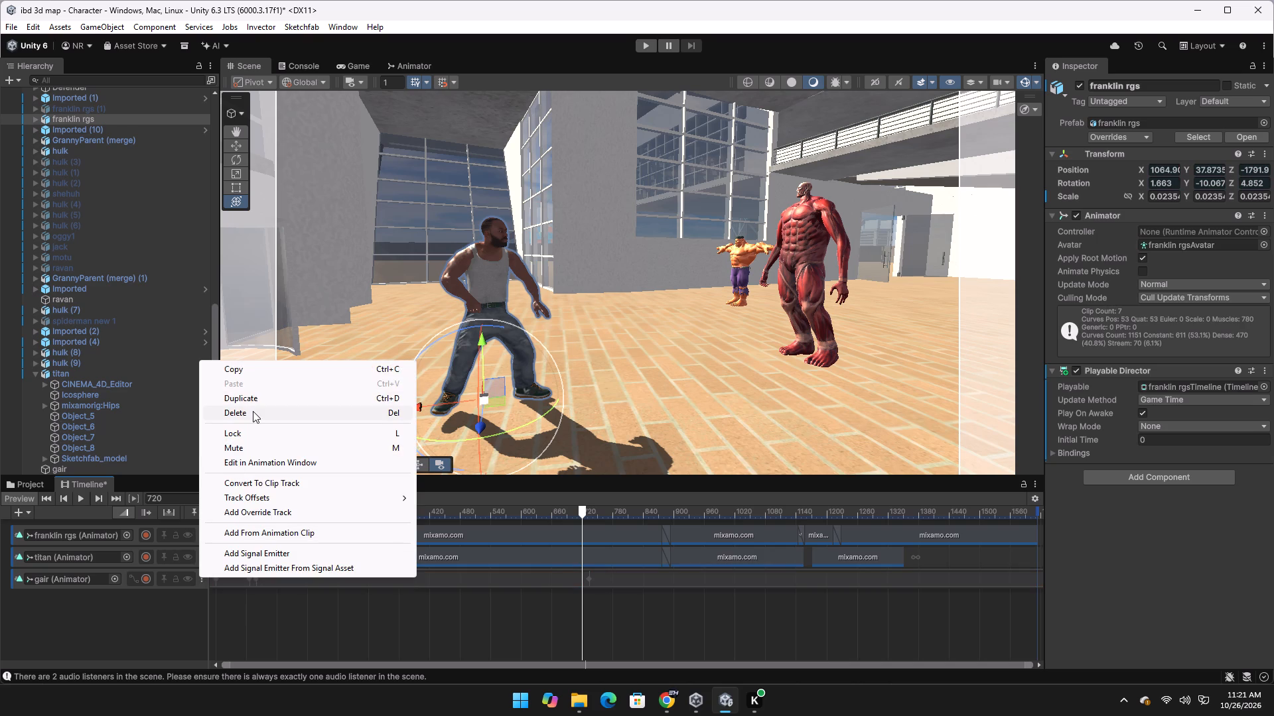
{"action": "left_click", "coordinate": [253, 411]}
Add a new animation track for the gair object to the franklin rgs timeline.
{"action": "left_click_drag", "start_coordinate": [76, 469], "coordinate": [82, 569]}
{"action": "left_click", "coordinate": [142, 586]}
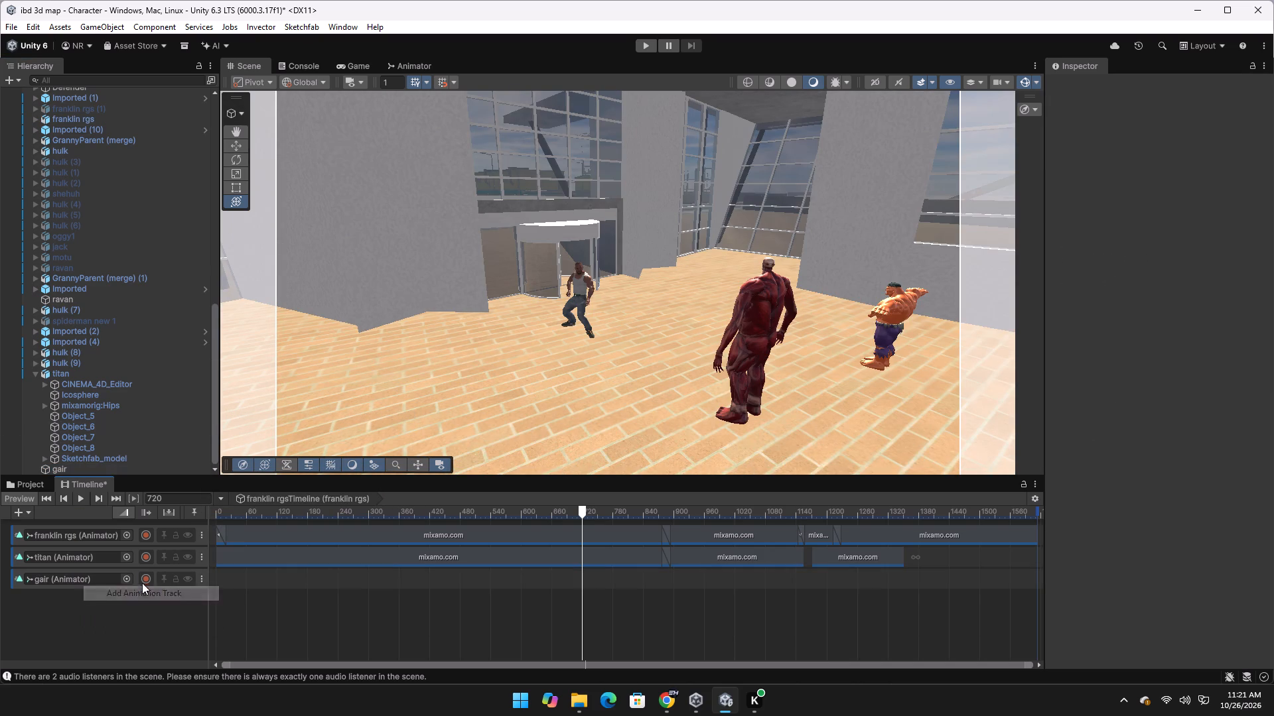
Start recording on the new gair track and keyframe a wide view of franklin rgs and the titan at frame 0.
{"action": "left_click_drag", "start_coordinate": [583, 508], "coordinate": [279, 533]}
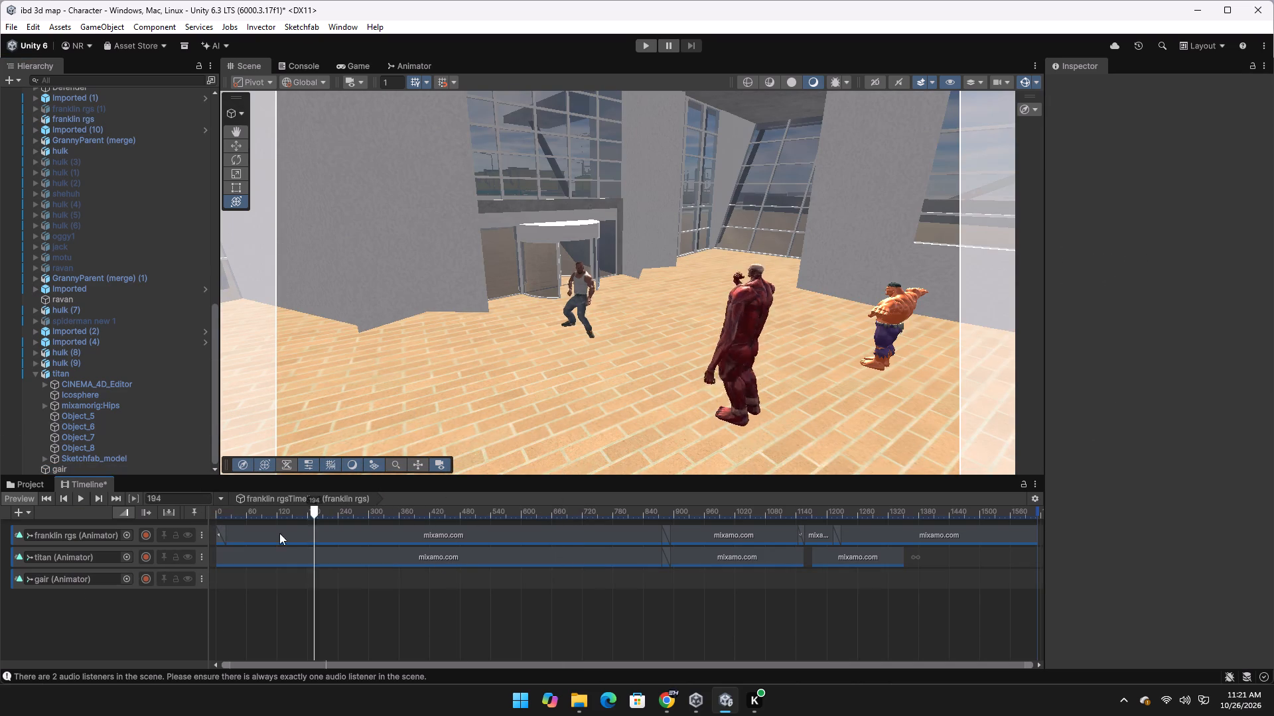
{"action": "left_click_drag", "start_coordinate": [279, 533], "coordinate": [164, 551]}
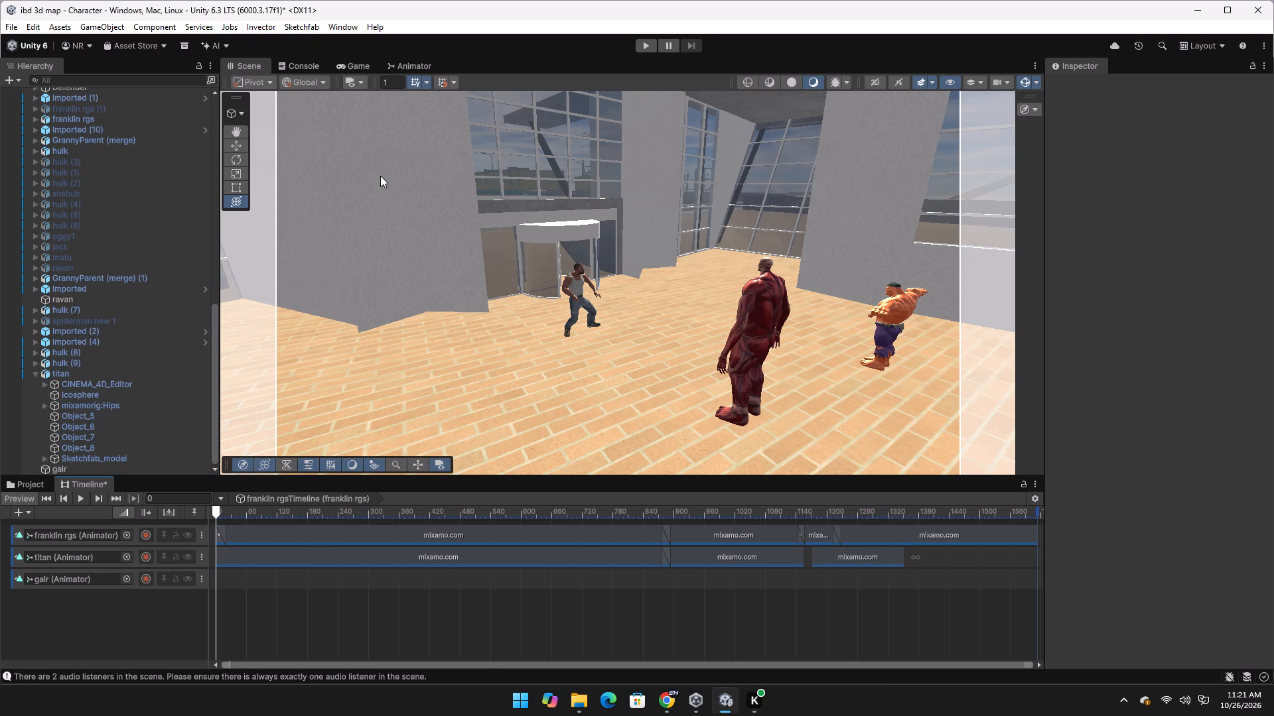
{"action": "right_click_drag", "start_coordinate": [543, 305], "coordinate": [560, 323]}
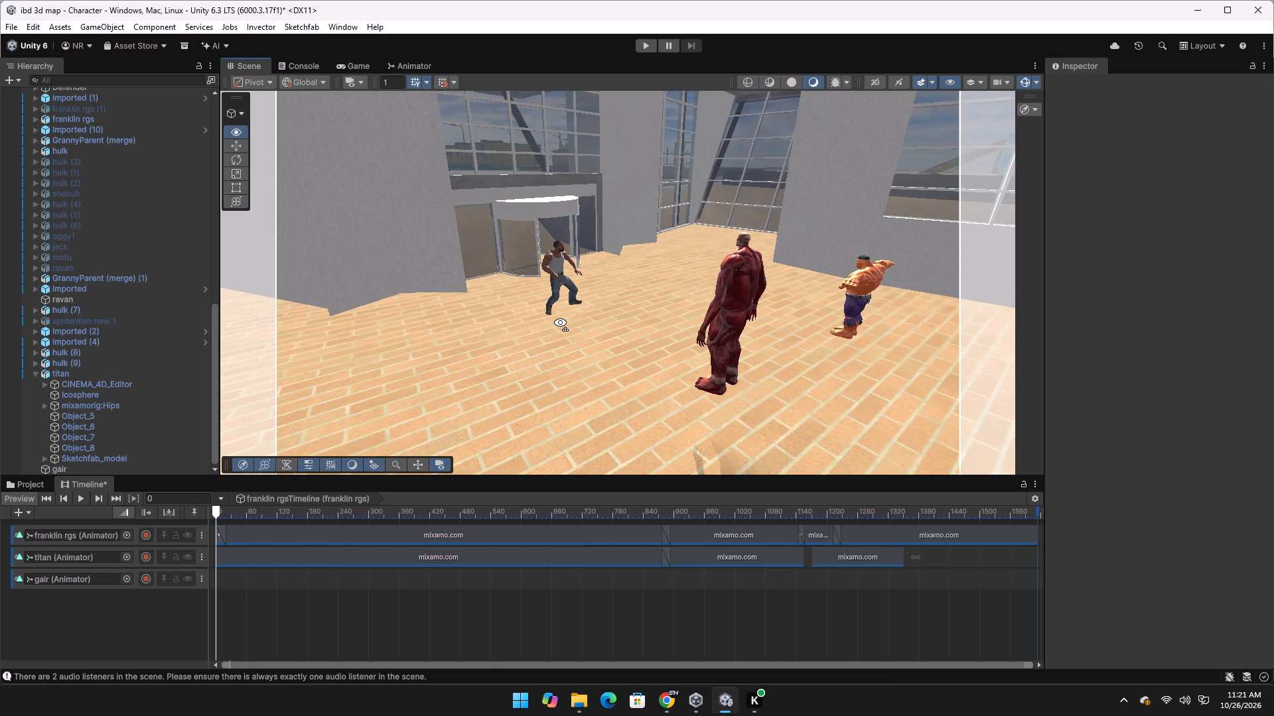
{"action": "right_click_drag", "start_coordinate": [560, 323], "coordinate": [550, 323]}
{"action": "key", "text": "shift+s"}
{"action": "key", "text": "s"}
{"action": "key", "text": "w"}
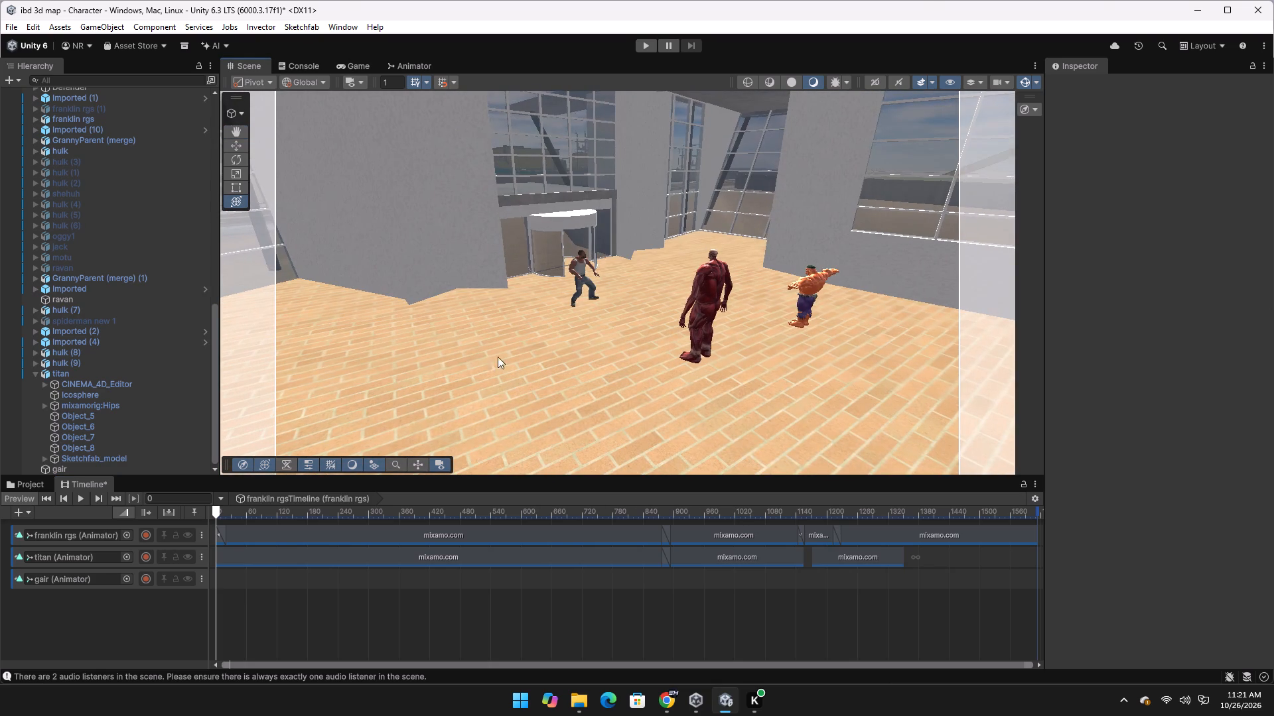
{"action": "left_click", "coordinate": [145, 578]}
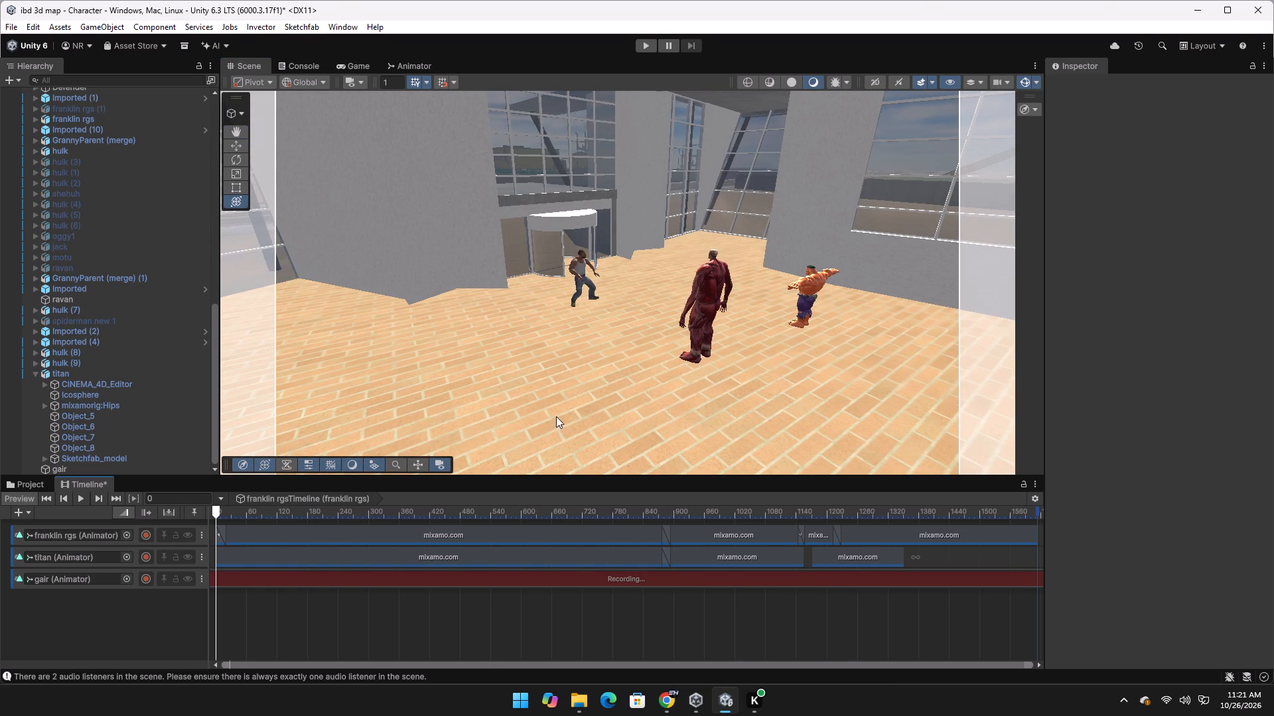
{"action": "right_click_drag", "start_coordinate": [557, 415], "coordinate": [559, 405]}
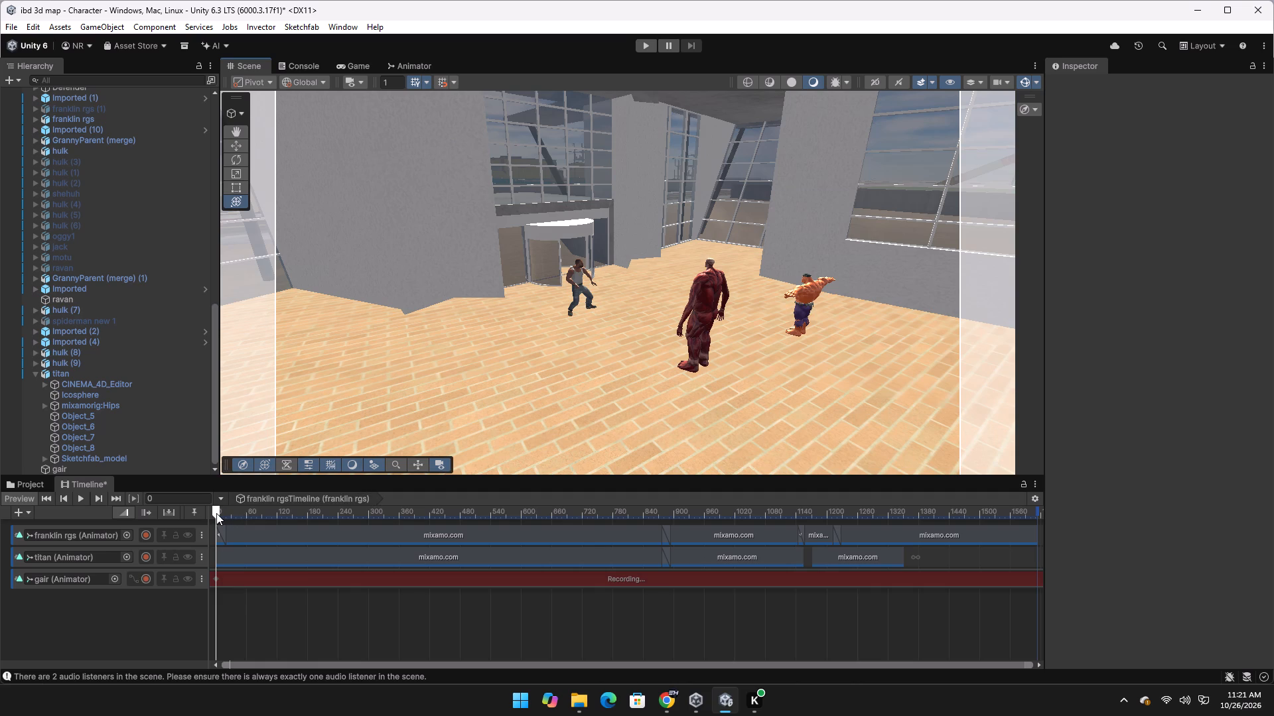
Keyframe the gair camera at frame 163, swung around to a wide side view of both fighters, and scrub through the move.
{"action": "left_click_drag", "start_coordinate": [216, 513], "coordinate": [250, 510]}
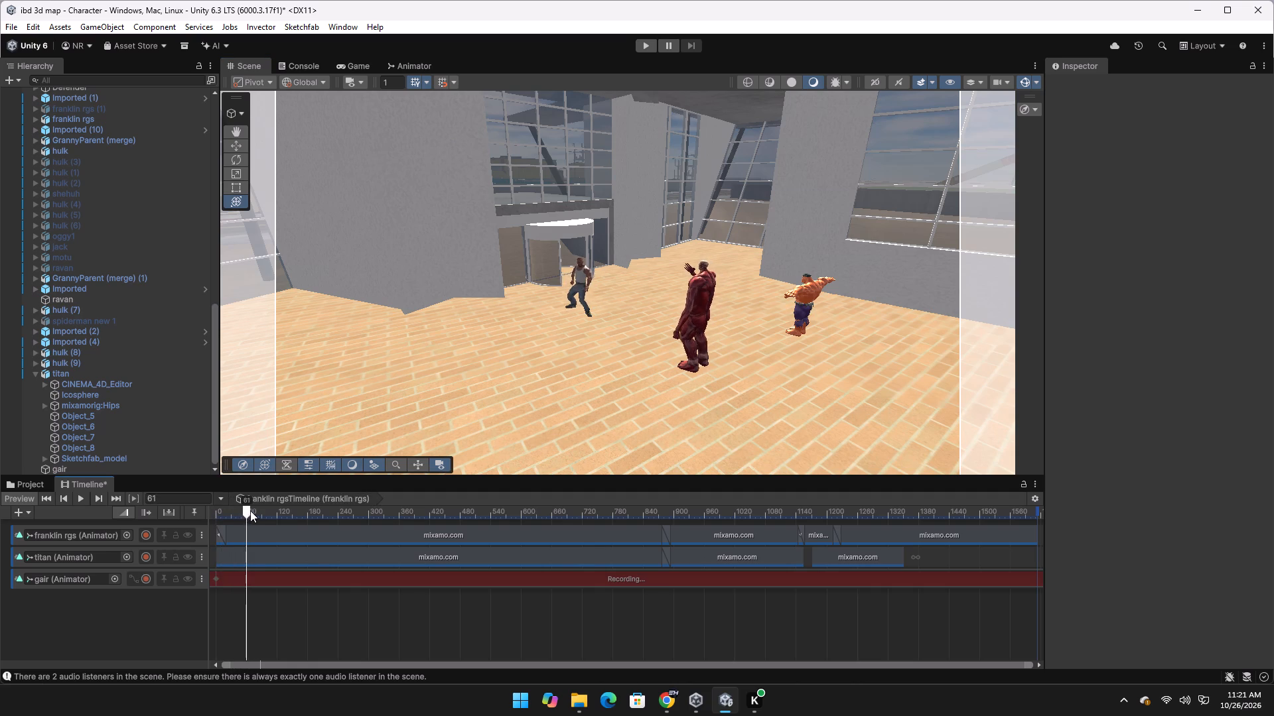
{"action": "left_click_drag", "start_coordinate": [250, 510], "coordinate": [299, 511]}
{"action": "right_click_drag", "start_coordinate": [634, 394], "coordinate": [790, 410]}
{"action": "key", "text": "shift+a"}
{"action": "key", "text": "a"}
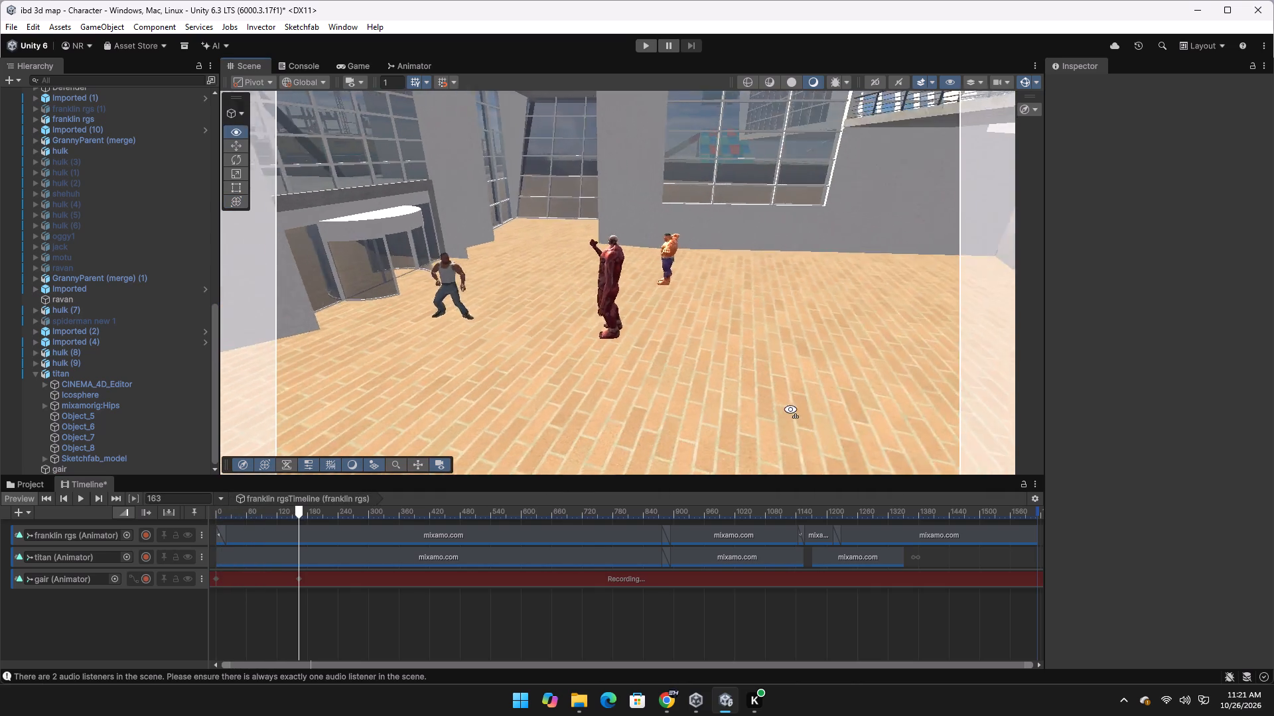
{"action": "right_click_drag", "start_coordinate": [790, 410], "coordinate": [824, 412]}
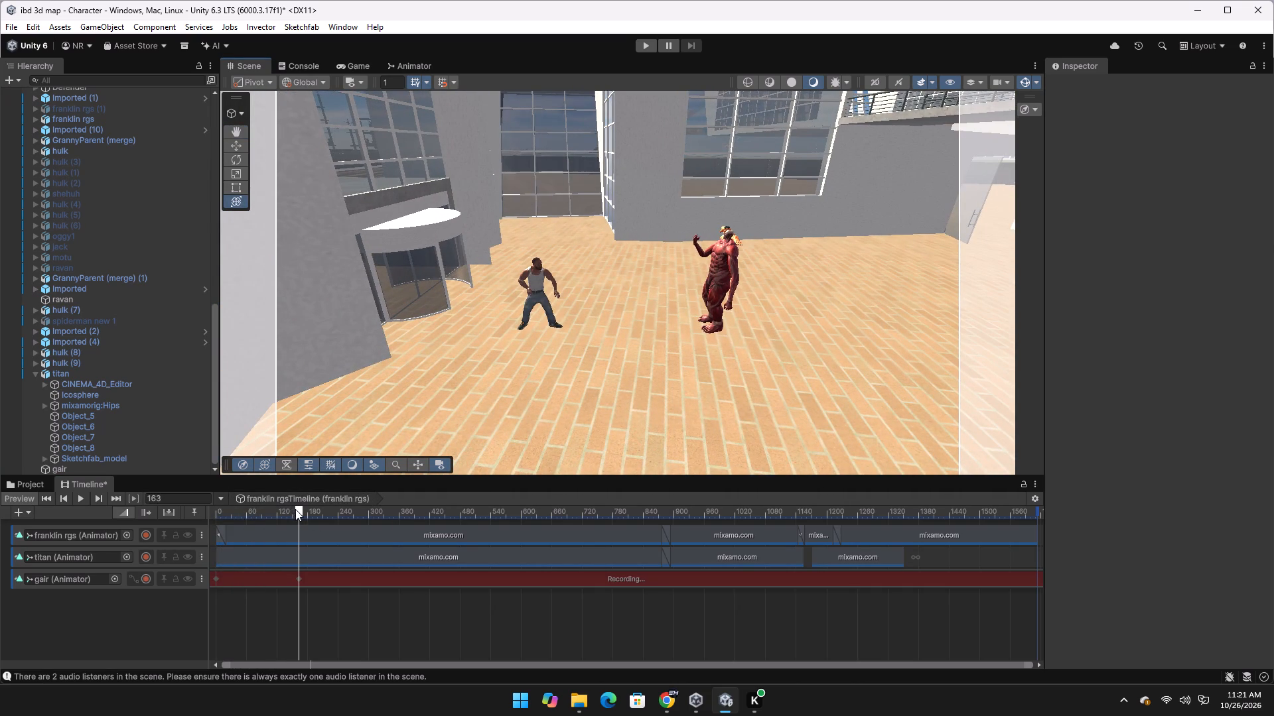
{"action": "left_click_drag", "start_coordinate": [295, 509], "coordinate": [220, 515]}
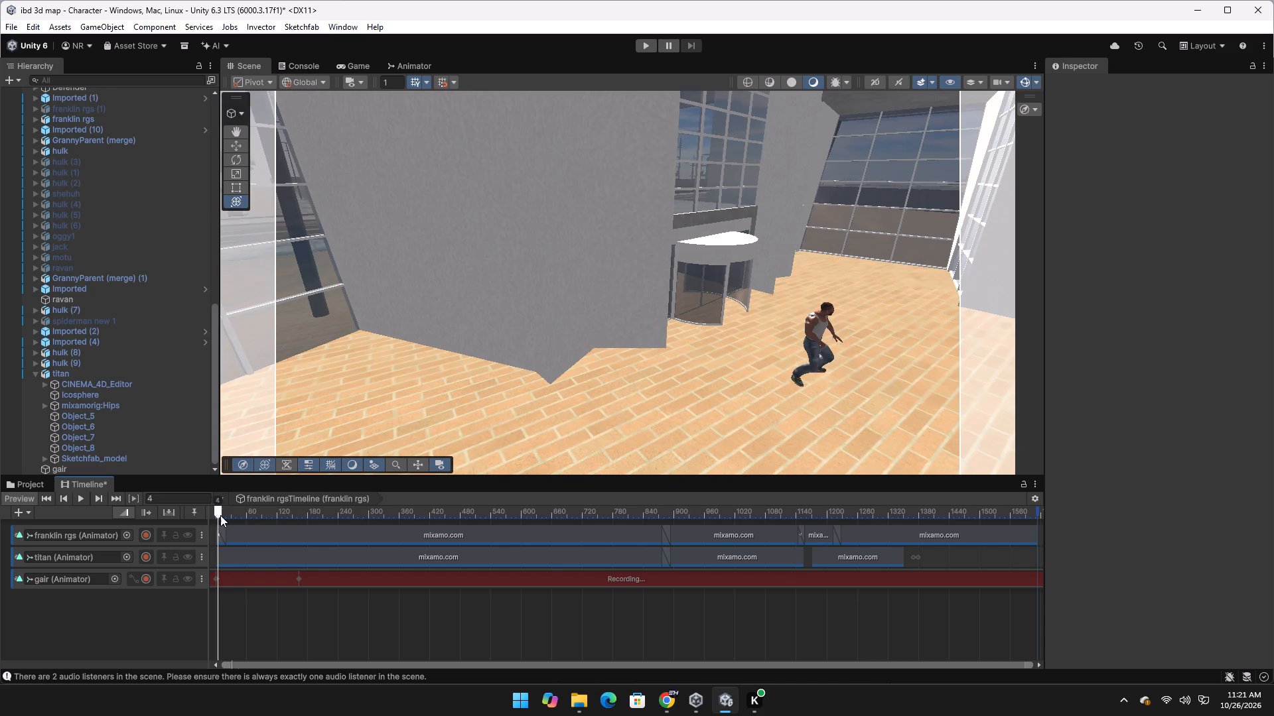
{"action": "left_click_drag", "start_coordinate": [220, 515], "coordinate": [307, 517]}
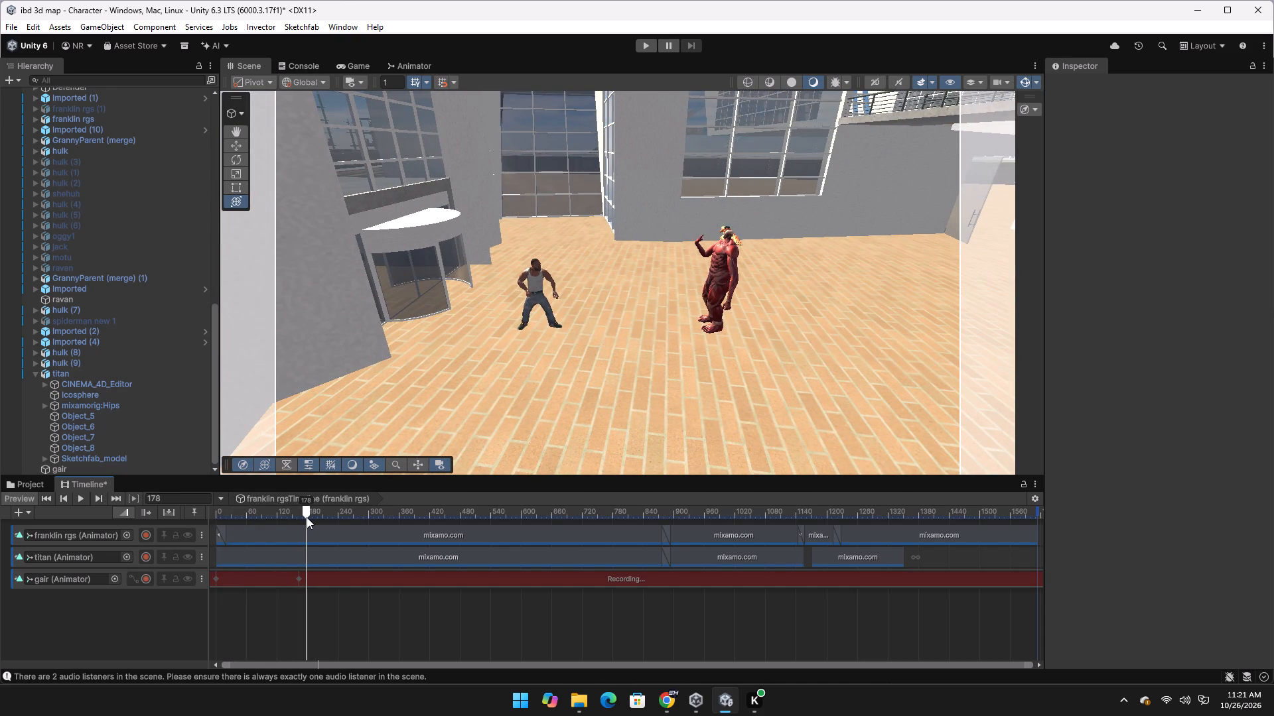
Keyframe the gair camera at frame 430 with a close view past franklin rgs toward the titan, and scrub through the move.
{"action": "left_click_drag", "start_coordinate": [307, 517], "coordinate": [426, 520]}
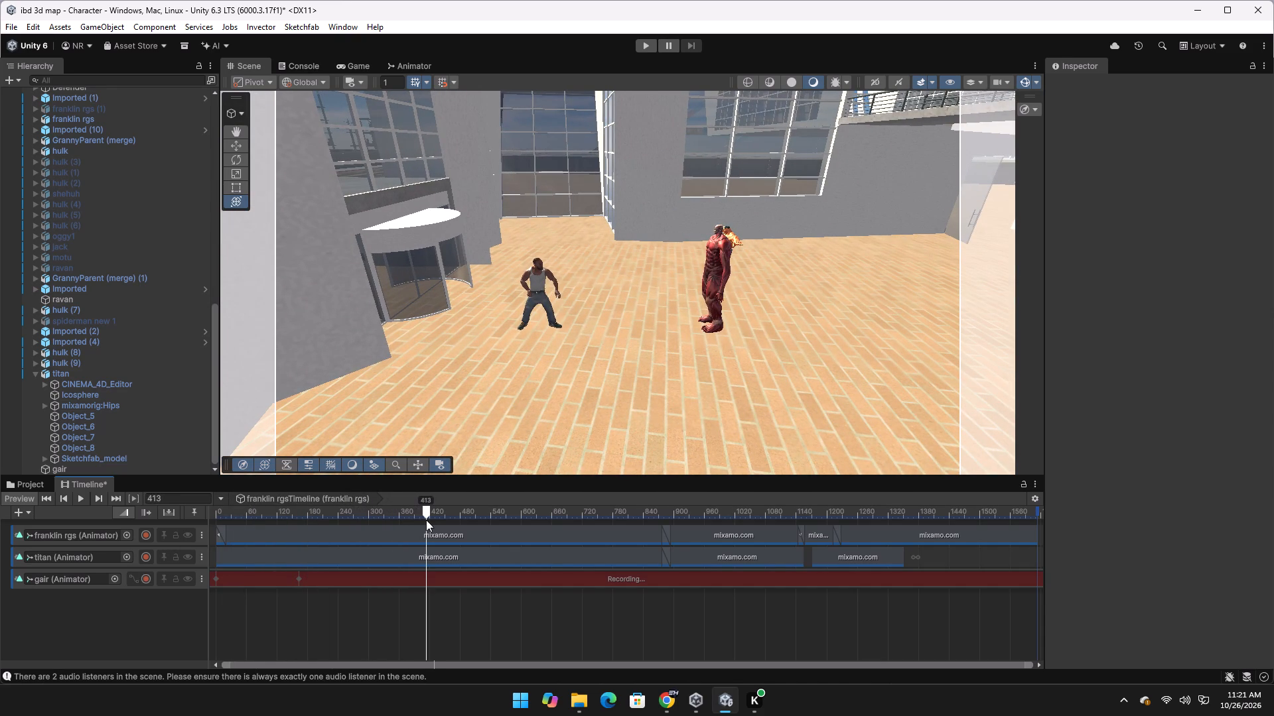
{"action": "left_click_drag", "start_coordinate": [426, 520], "coordinate": [435, 520]}
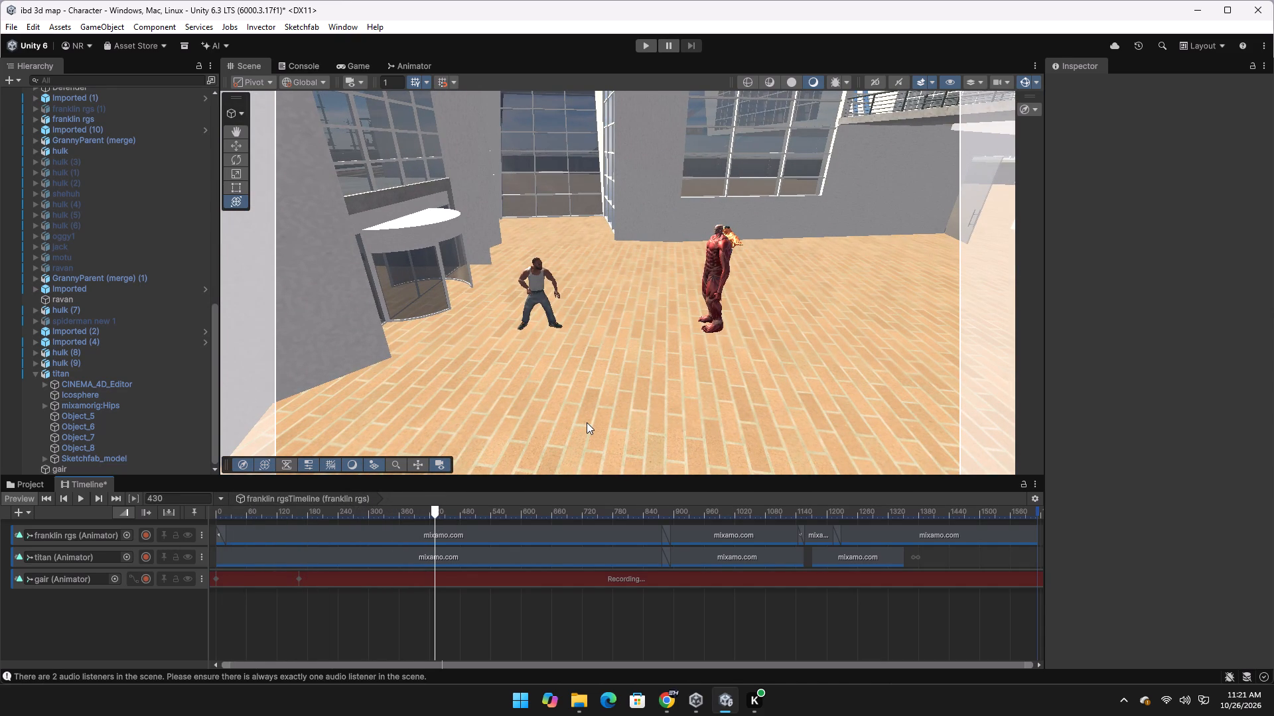
{"action": "right_click_drag", "start_coordinate": [587, 422], "coordinate": [732, 438]}
{"action": "key", "text": "w"}
{"action": "key", "text": "a"}
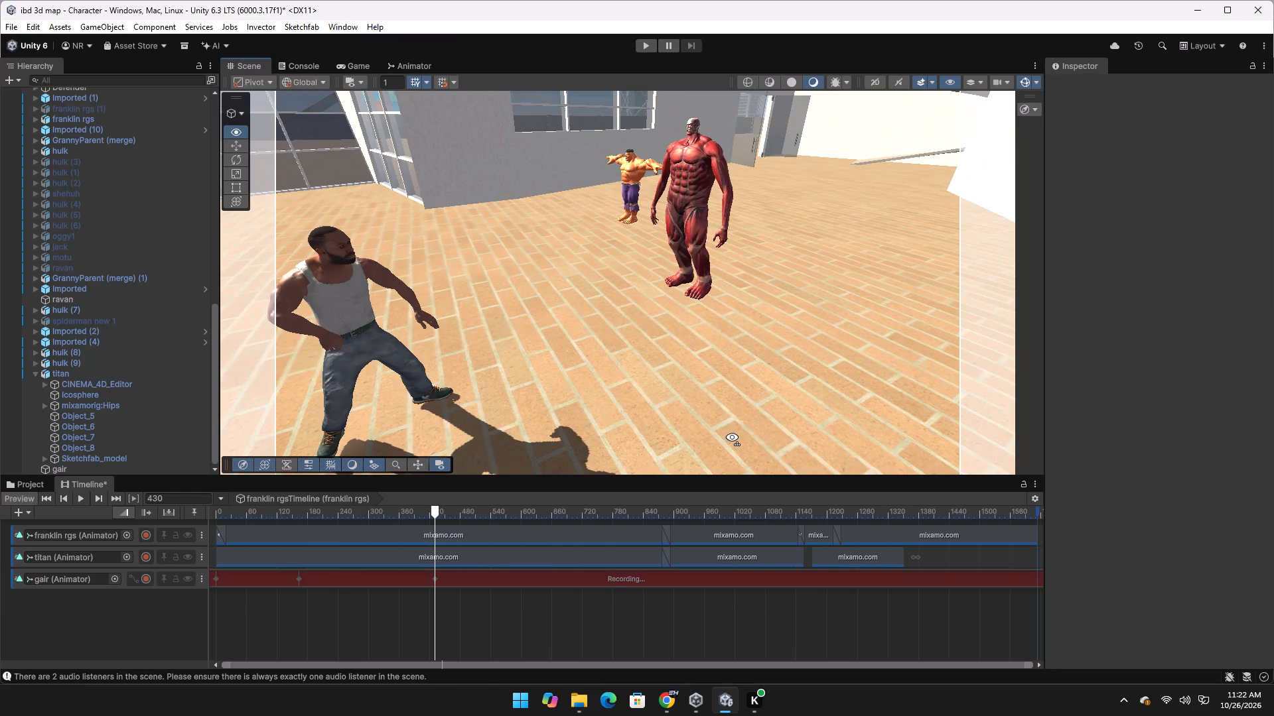
{"action": "right_click_drag", "start_coordinate": [732, 438], "coordinate": [782, 422]}
{"action": "key", "text": "a"}
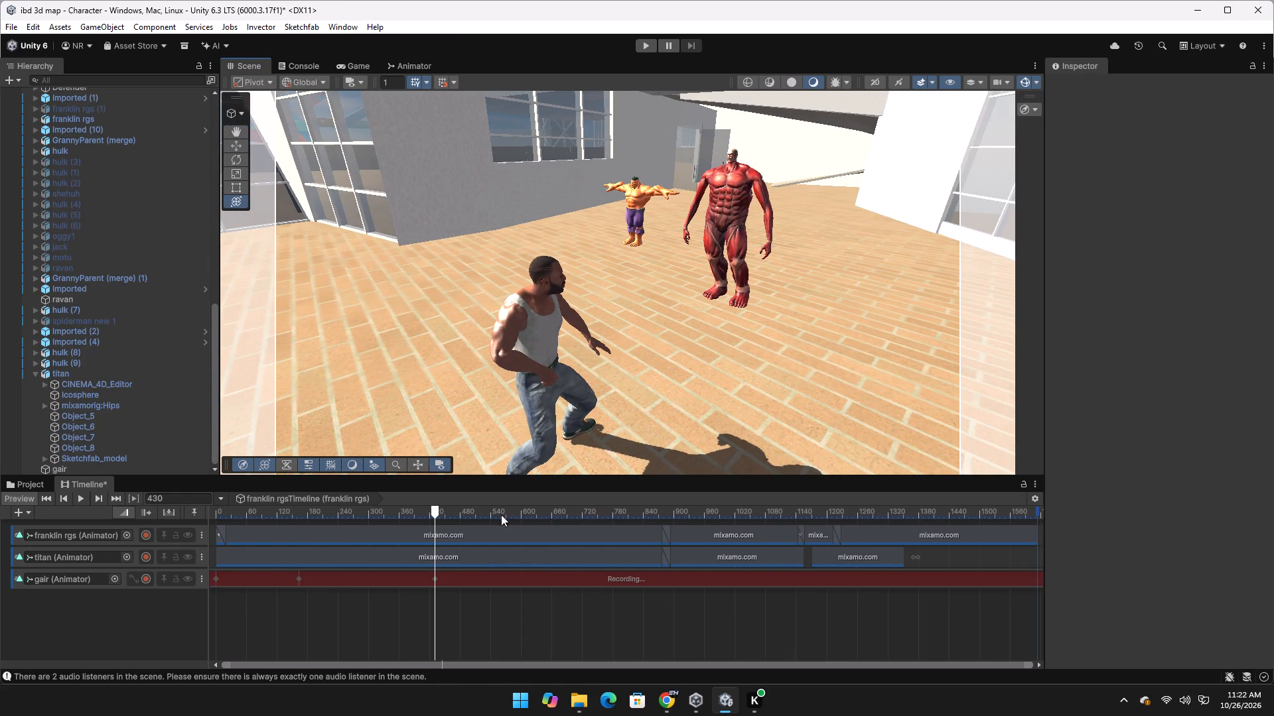
{"action": "left_click_drag", "start_coordinate": [431, 510], "coordinate": [328, 512]}
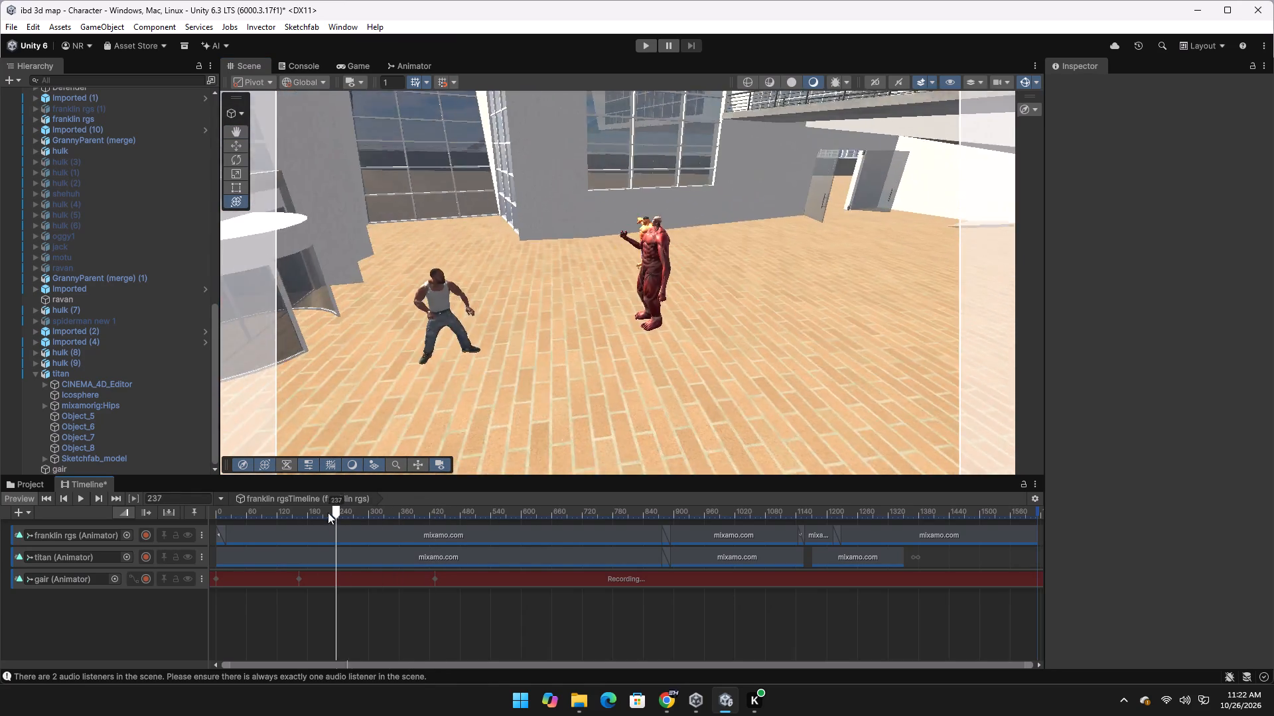
{"action": "left_click_drag", "start_coordinate": [328, 512], "coordinate": [345, 526]}
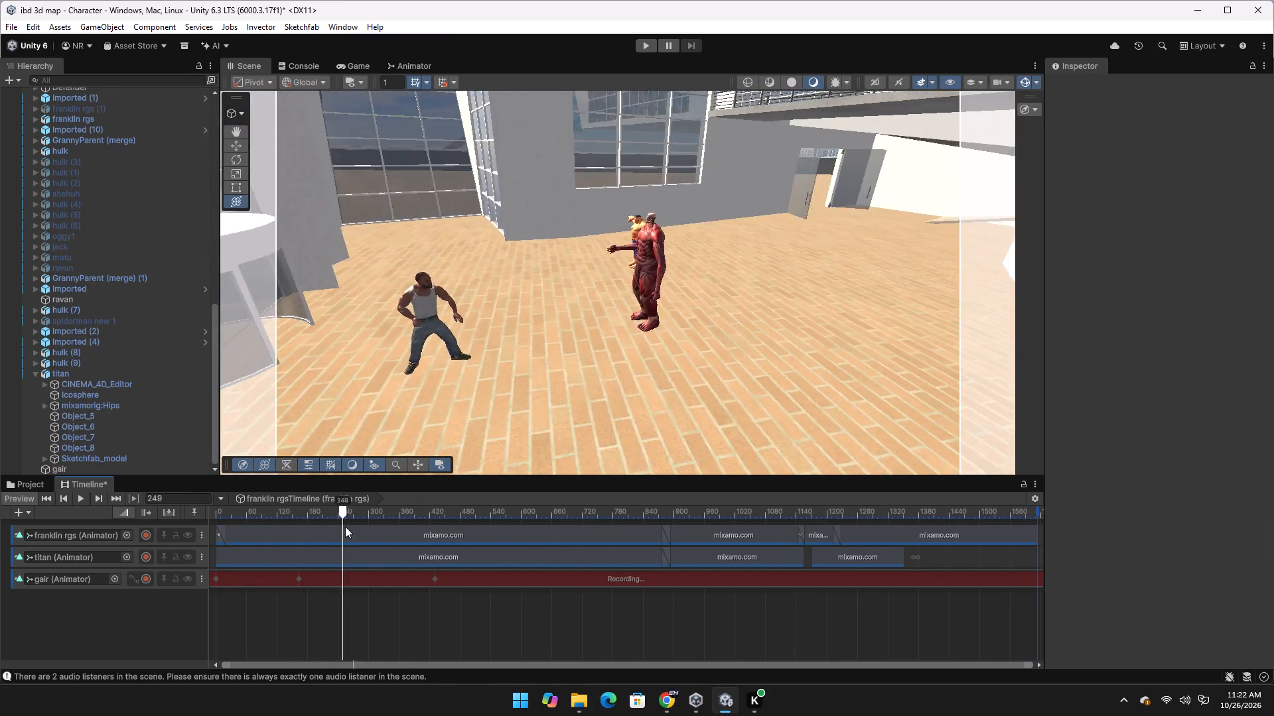
{"action": "left_click_drag", "start_coordinate": [345, 526], "coordinate": [496, 518]}
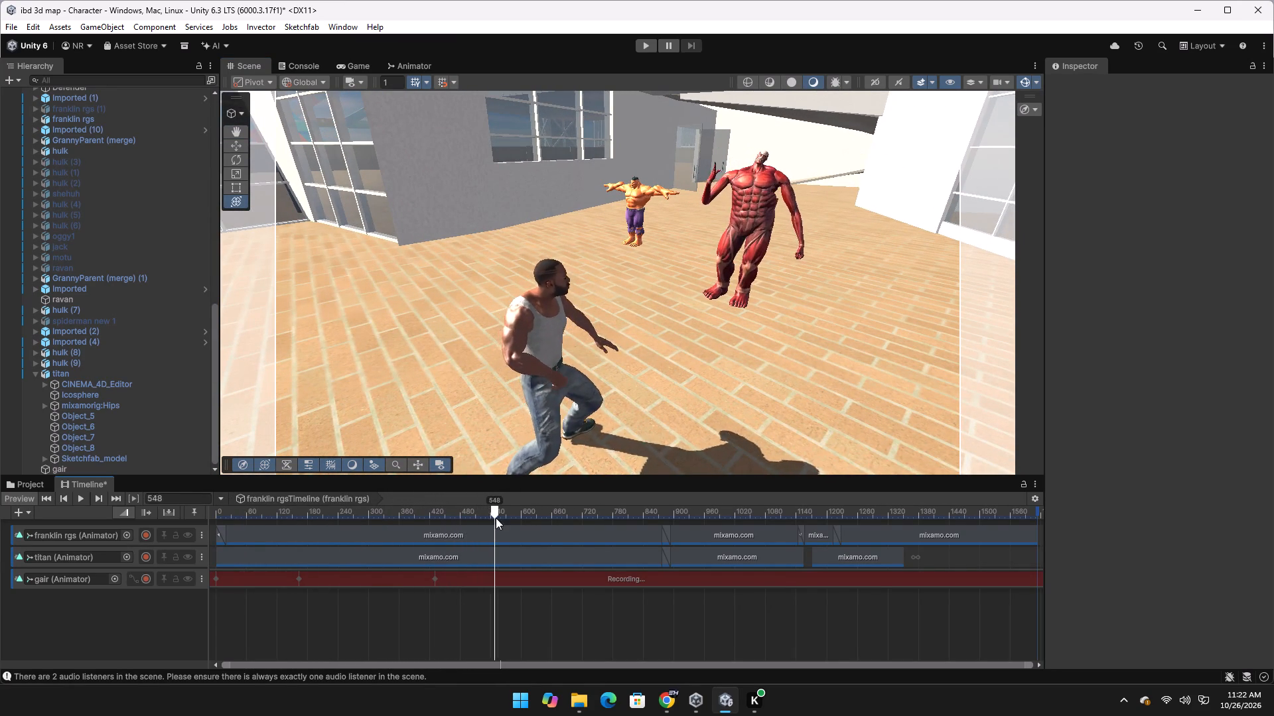
Keyframe the gair camera at frame 707, flown around behind the titan to face franklin rgs, and scrub through the move.
{"action": "left_click_drag", "start_coordinate": [496, 518], "coordinate": [576, 509]}
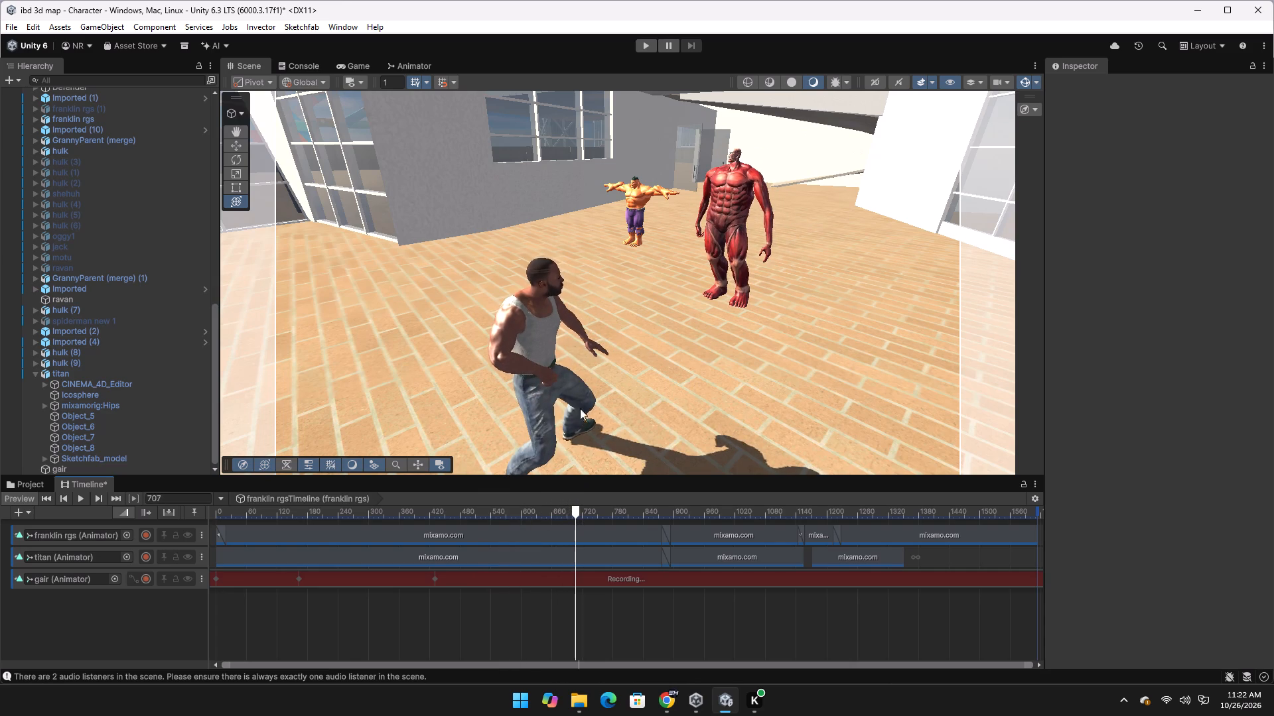
{"action": "right_click_drag", "start_coordinate": [594, 399], "coordinate": [305, 381]}
{"action": "key", "text": "d"}
{"action": "key", "text": "d"}
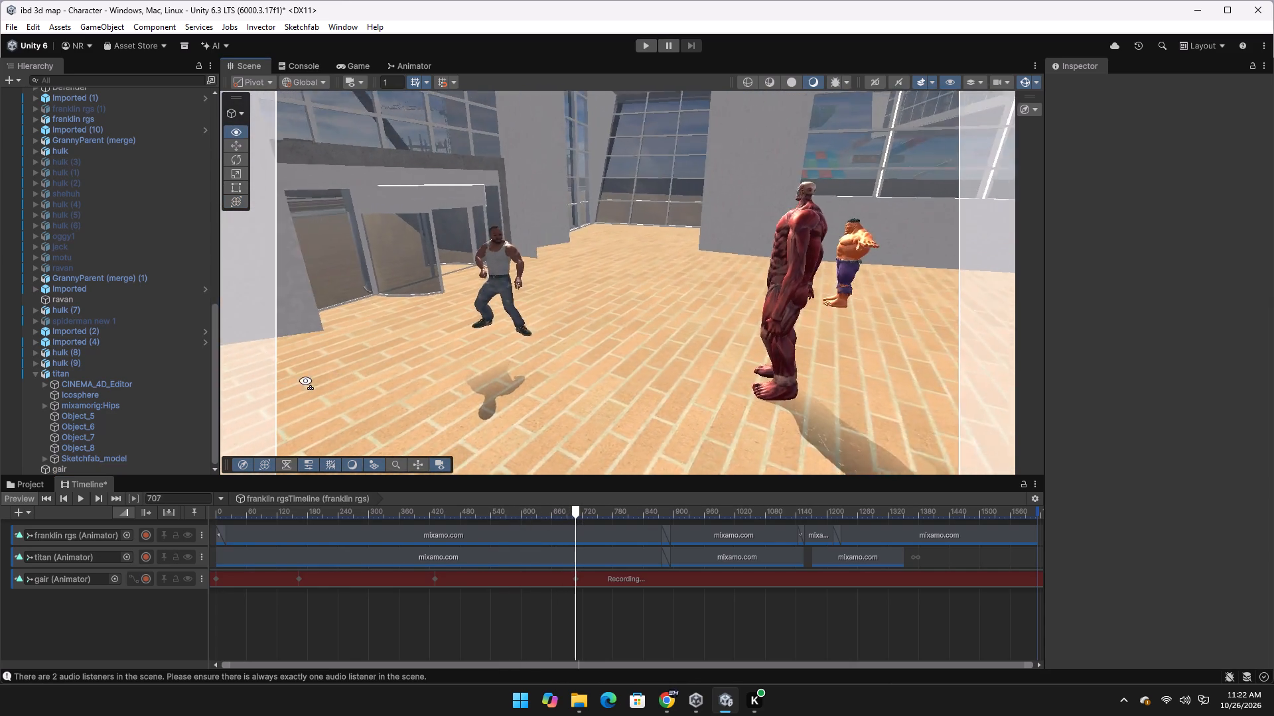
{"action": "right_click_drag", "start_coordinate": [305, 381], "coordinate": [230, 381]}
{"action": "key", "text": "d"}
{"action": "key", "text": "w"}
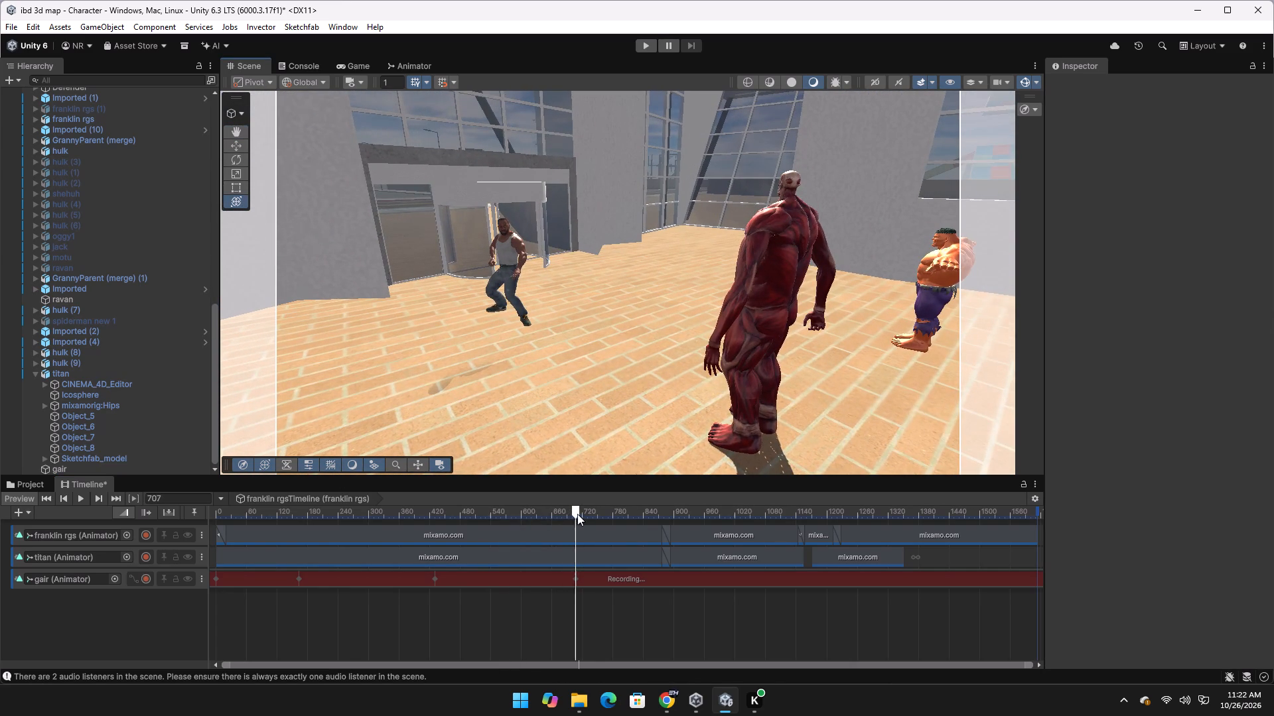
{"action": "left_click_drag", "start_coordinate": [571, 513], "coordinate": [494, 518]}
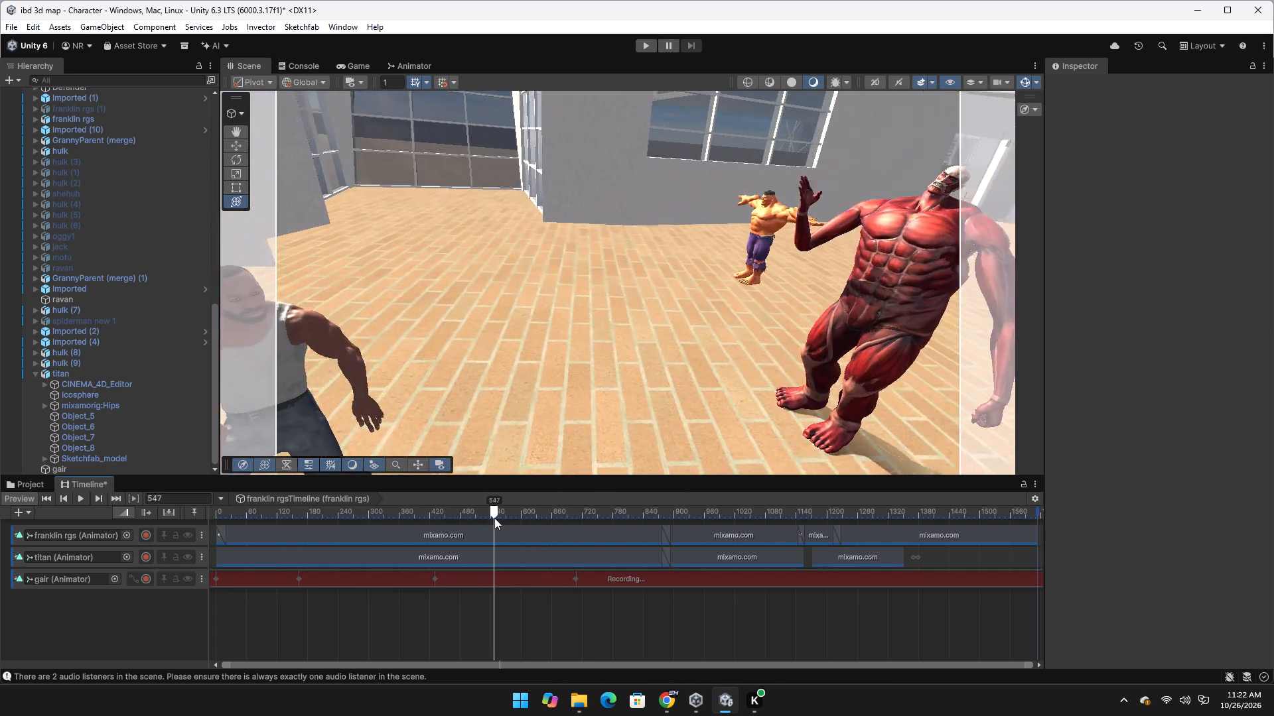
{"action": "left_click_drag", "start_coordinate": [494, 518], "coordinate": [657, 507]}
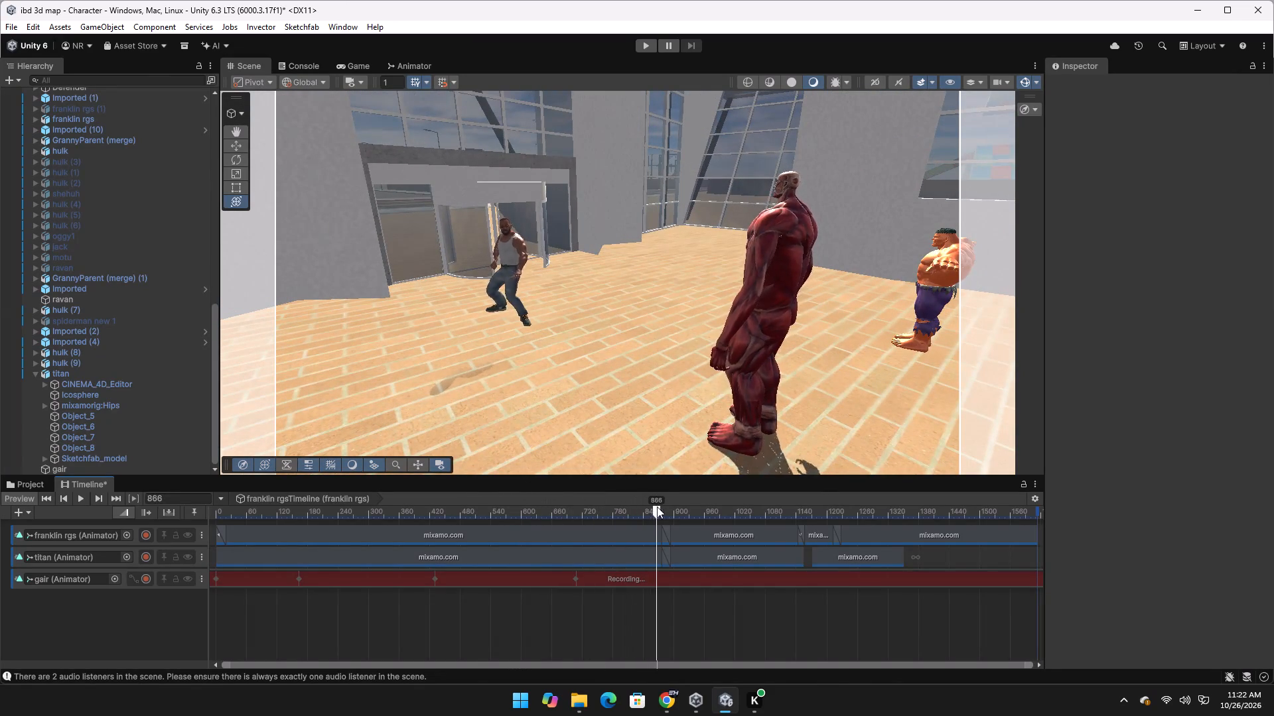
Keyframe the gair camera at frame 859, flown around to the opposite side with both fighters against the windows, and scrub through the move.
{"action": "left_click_drag", "start_coordinate": [657, 507], "coordinate": [653, 507]}
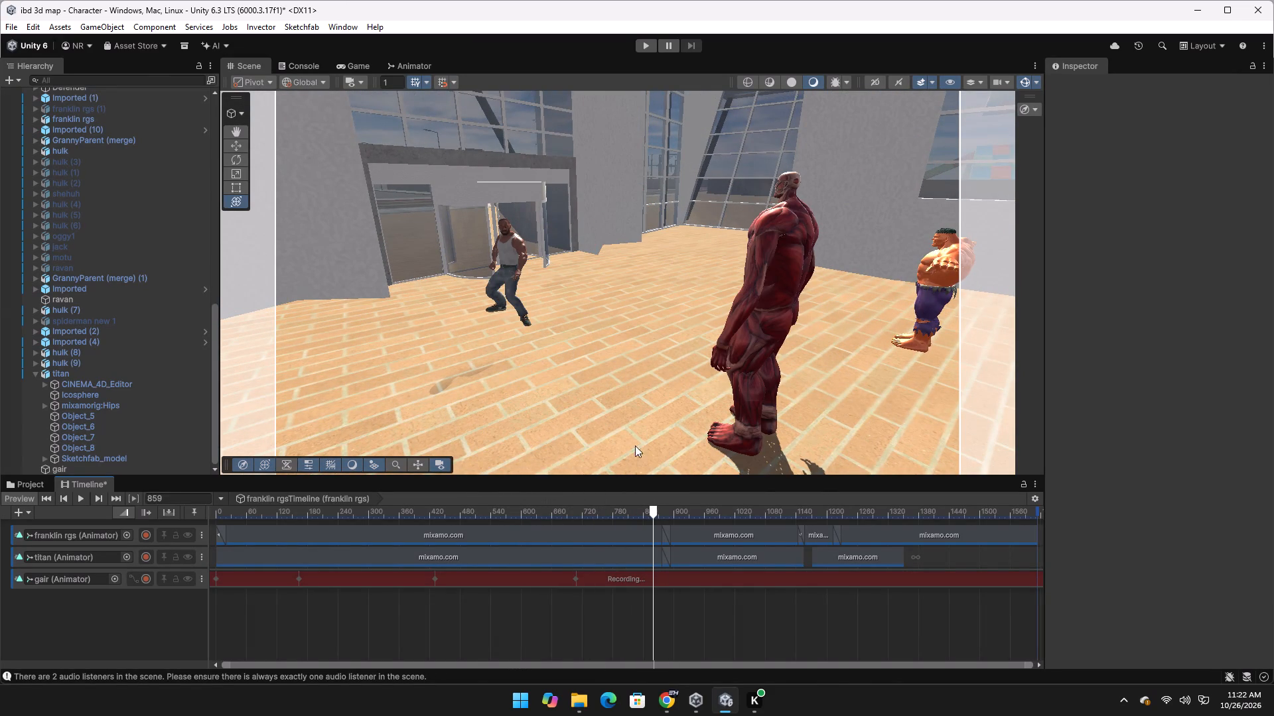
{"action": "right_click_drag", "start_coordinate": [633, 435], "coordinate": [317, 394]}
{"action": "key", "text": "d"}
{"action": "key", "text": "d"}
{"action": "key", "text": "w"}
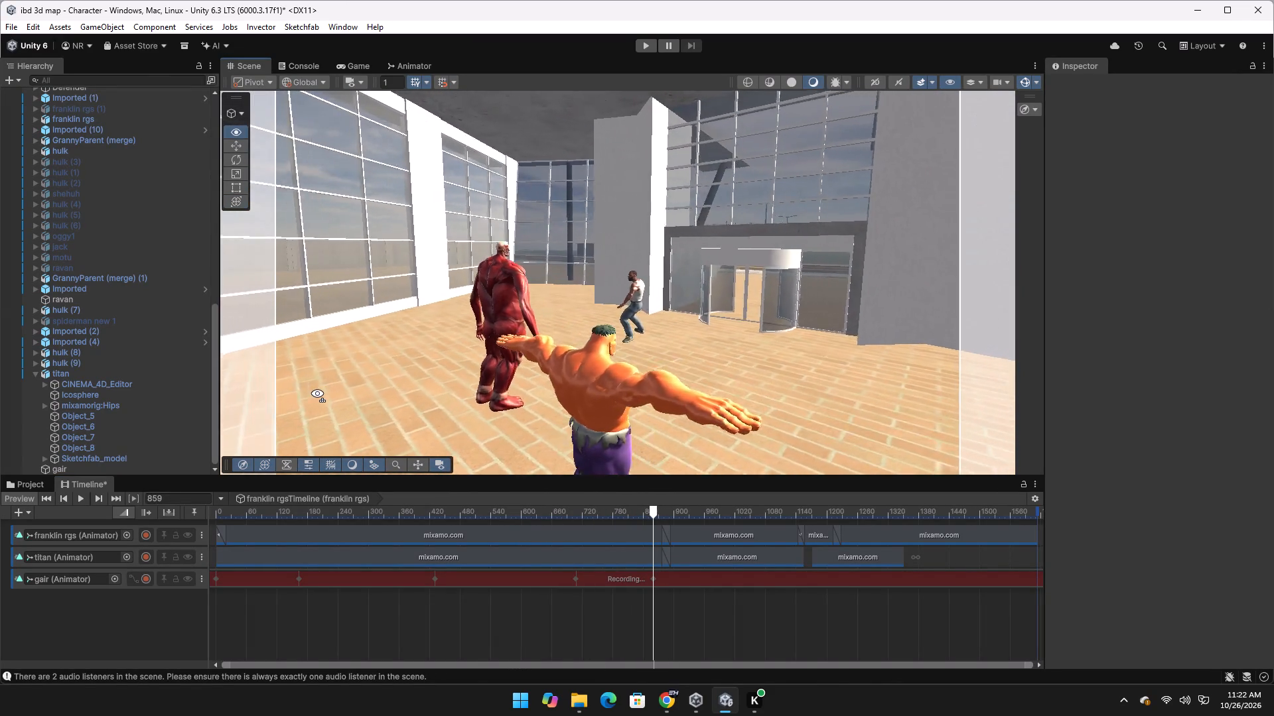
{"action": "right_click_drag", "start_coordinate": [317, 394], "coordinate": [80, 410]}
{"action": "key", "text": "w"}
{"action": "key", "text": "w"}
{"action": "key", "text": "w"}
{"action": "key", "text": "w"}
{"action": "key", "text": "w"}
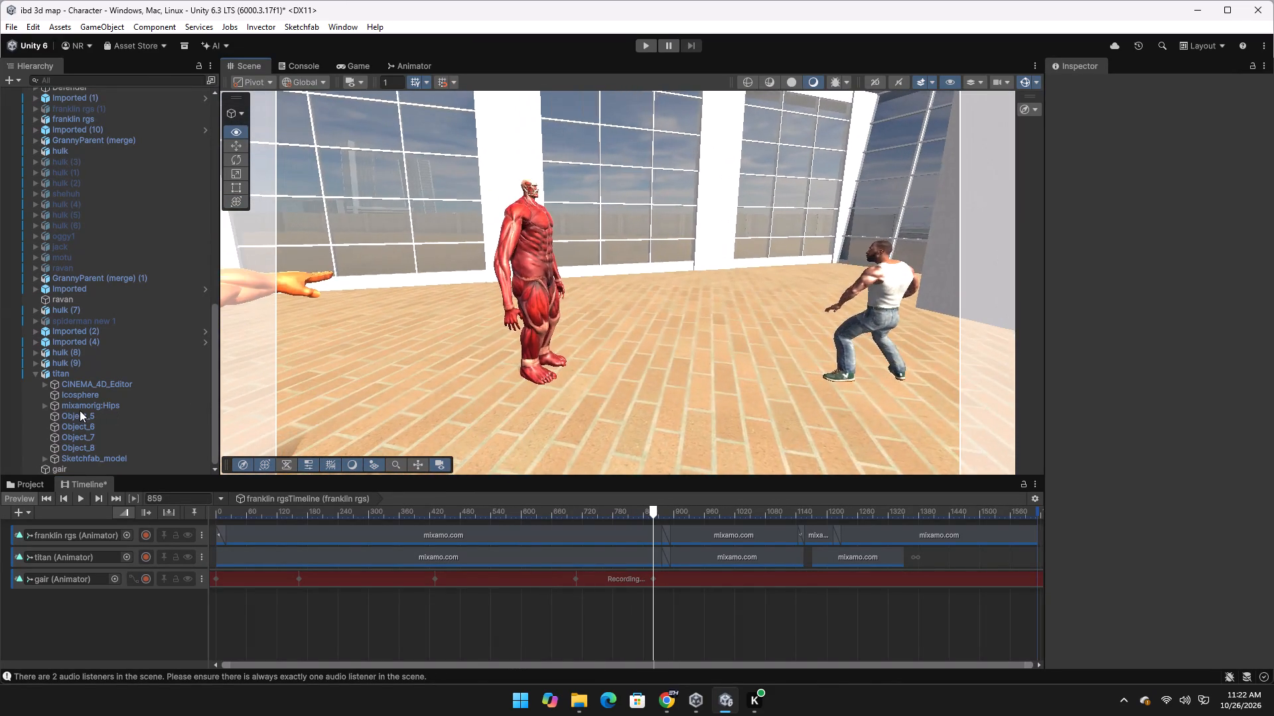
{"action": "right_click_drag", "start_coordinate": [80, 410], "coordinate": [37, 410]}
{"action": "key", "text": "d"}
{"action": "type", "text": "aa"}
{"action": "right_click_drag", "start_coordinate": [37, 410], "coordinate": [30, 402]}
{"action": "key", "text": "shift+a"}
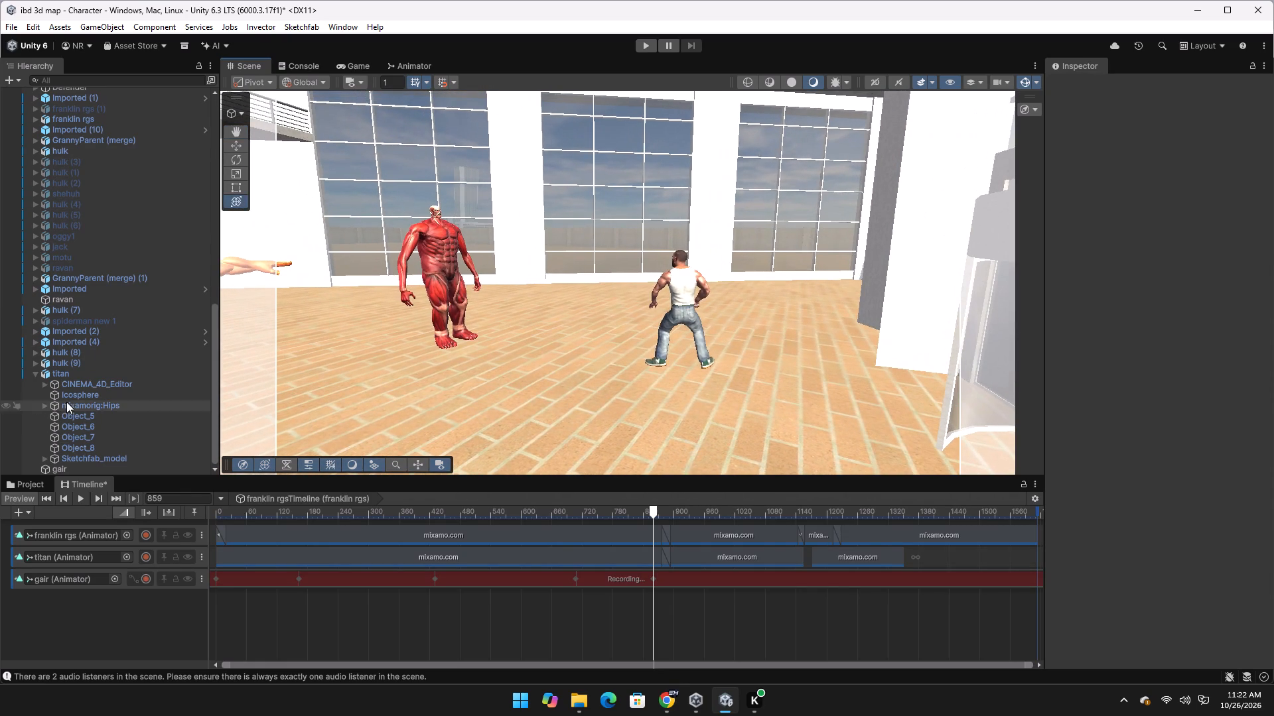
{"action": "left_click_drag", "start_coordinate": [652, 509], "coordinate": [560, 518]}
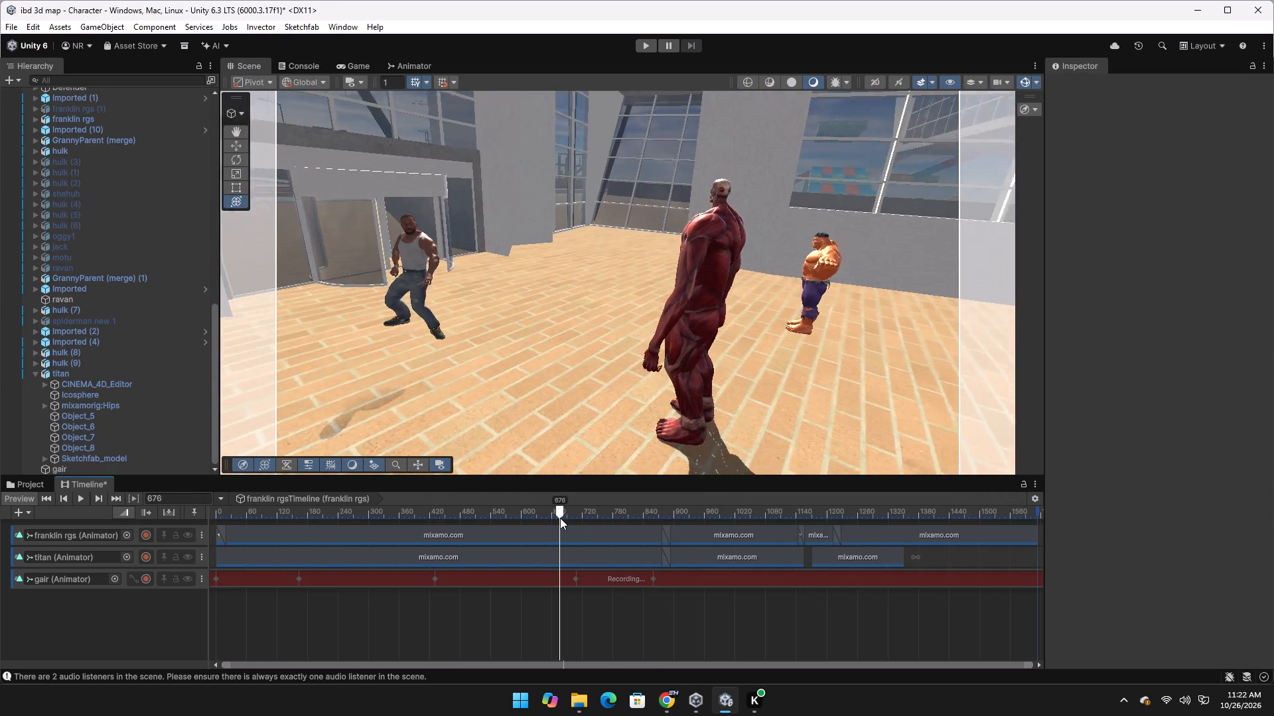
{"action": "left_click_drag", "start_coordinate": [560, 518], "coordinate": [672, 512]}
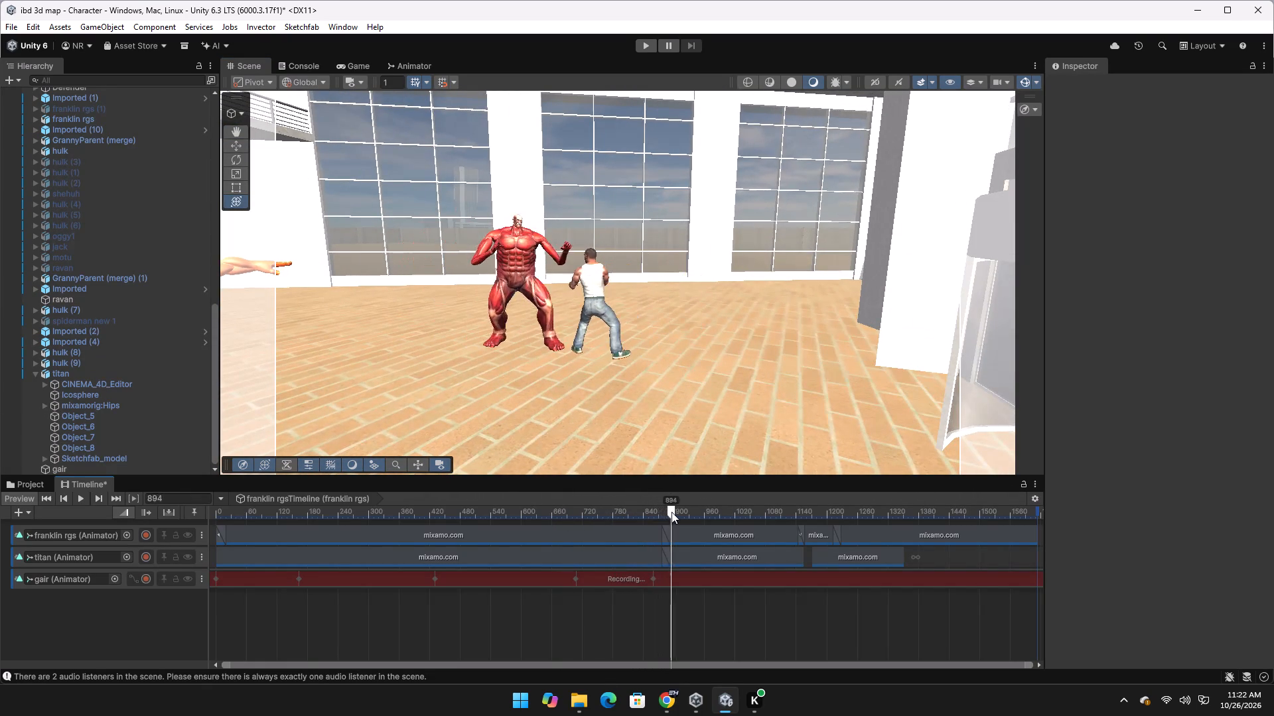
Keyframe the gair camera at frame 913, moved in closer on the titan facing franklin rgs, and scrub through the following action.
{"action": "left_click_drag", "start_coordinate": [672, 512], "coordinate": [681, 512]}
{"action": "right_click_drag", "start_coordinate": [658, 421], "coordinate": [602, 409]}
{"action": "key", "text": "w"}
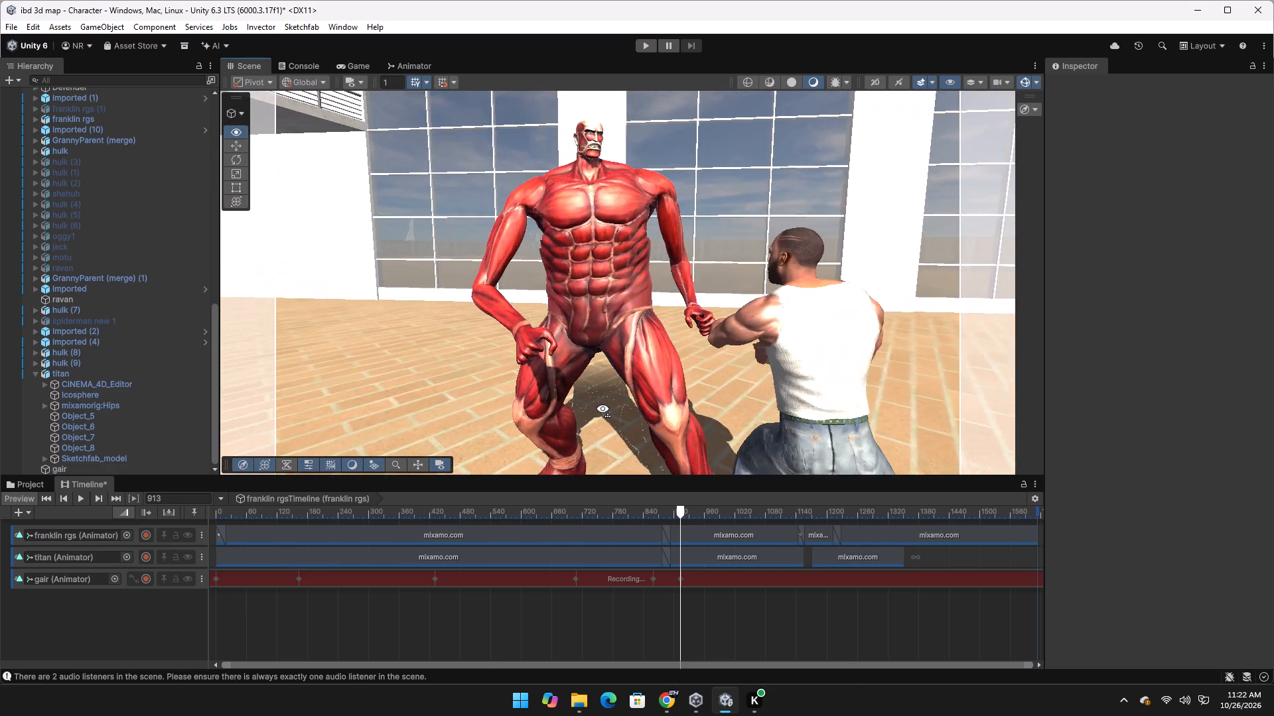
{"action": "right_click_drag", "start_coordinate": [602, 409], "coordinate": [672, 422]}
{"action": "key", "text": "shift+s"}
{"action": "key", "text": "a"}
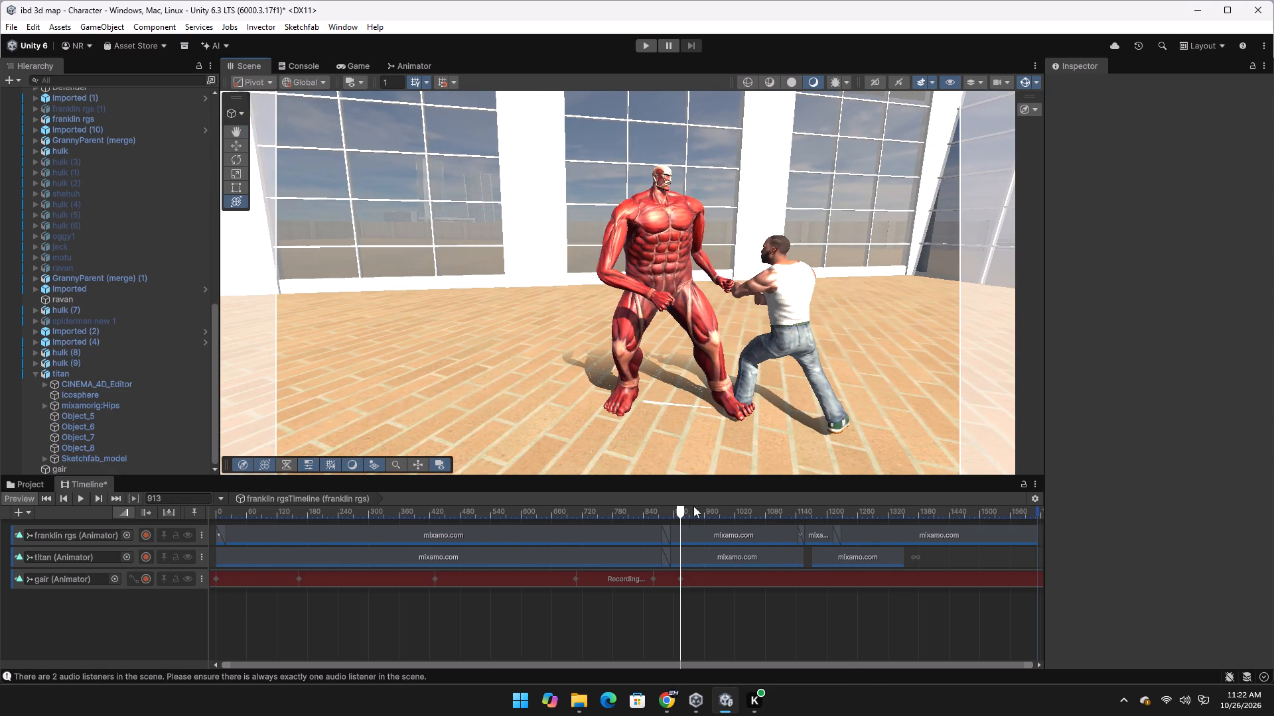
{"action": "left_click_drag", "start_coordinate": [678, 512], "coordinate": [681, 520]}
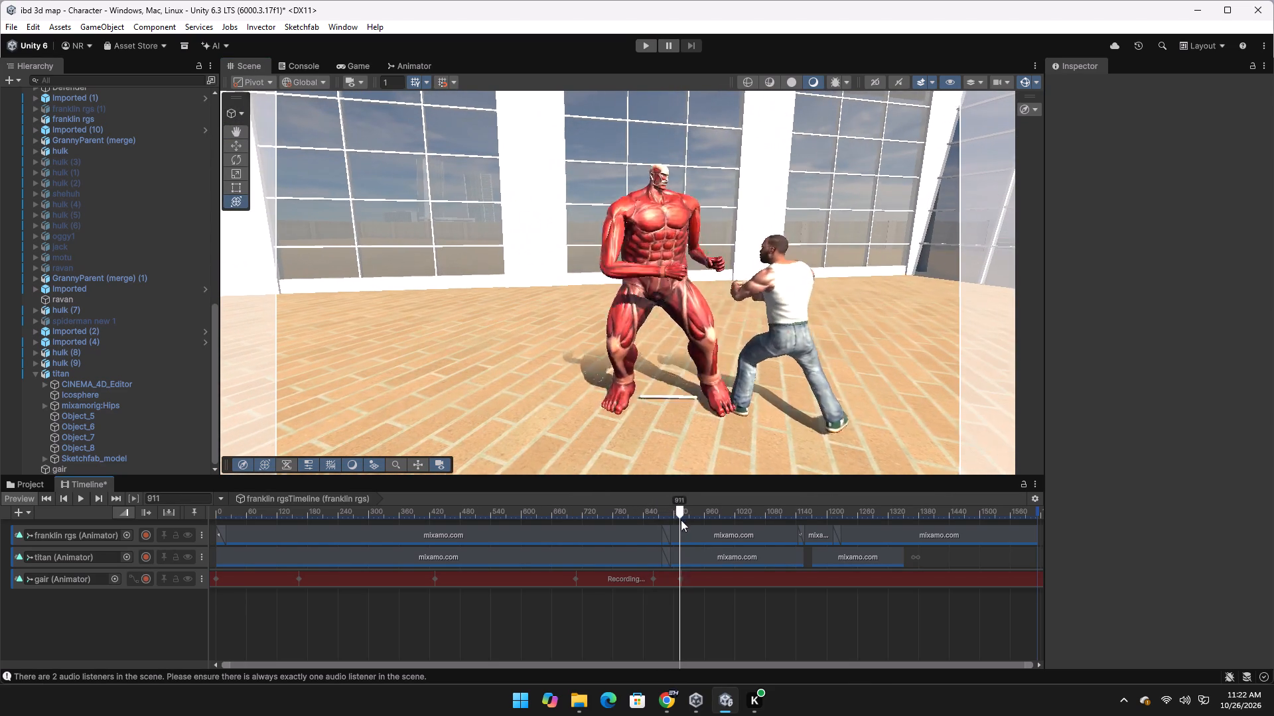
{"action": "left_click_drag", "start_coordinate": [681, 520], "coordinate": [764, 533]}
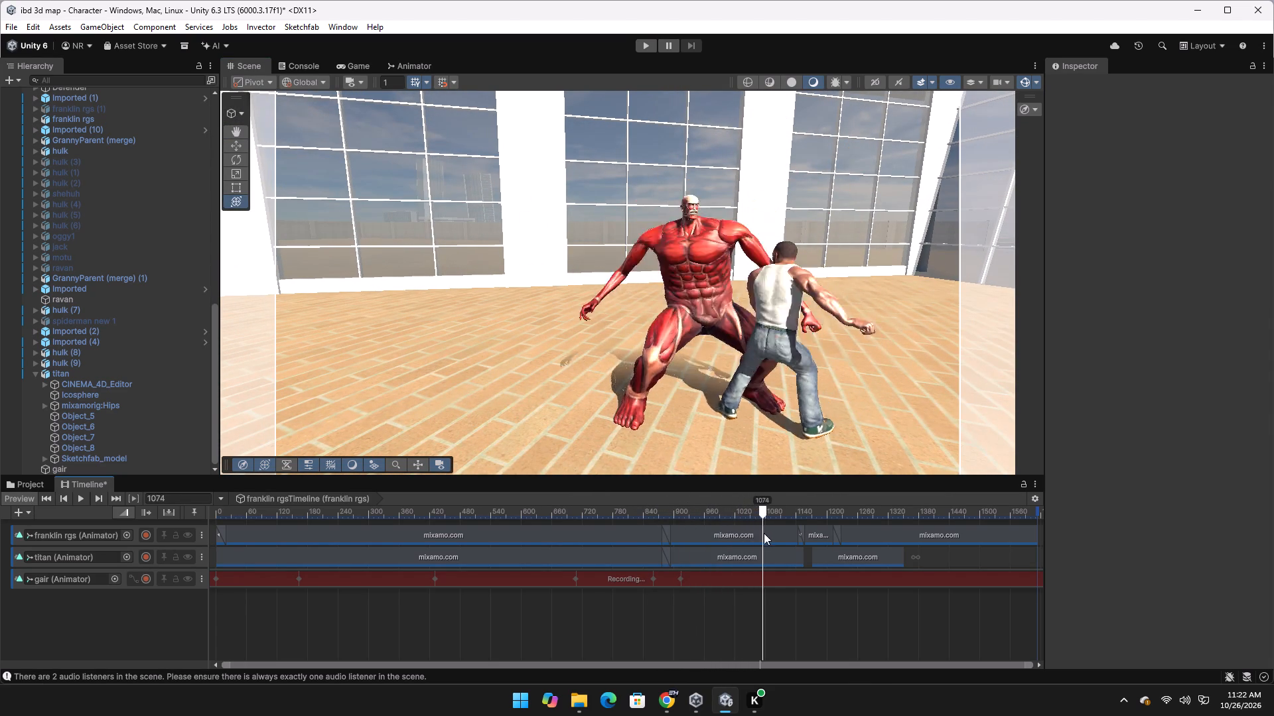
Keyframe the gair camera at frame 1144, swung sideways to centre the titan with franklin rgs at the frame's edge, and scrub through the move.
{"action": "left_click_drag", "start_coordinate": [764, 533], "coordinate": [798, 548]}
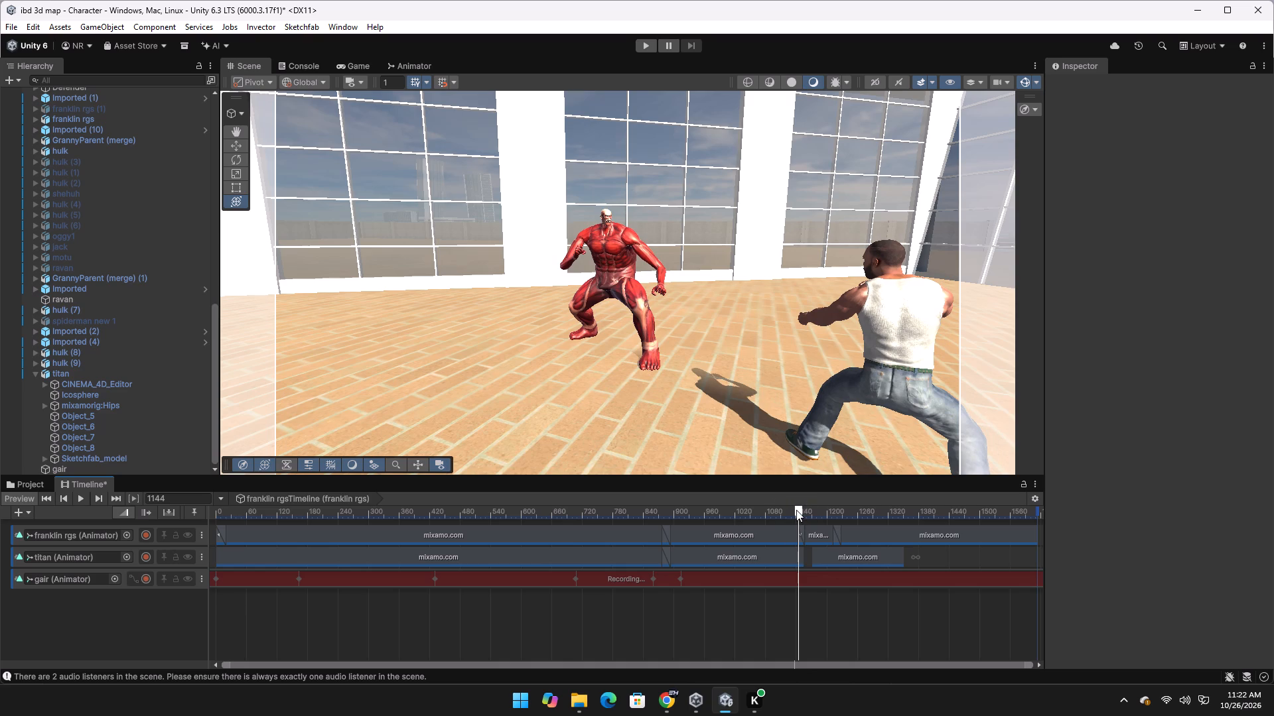
{"action": "right_click_drag", "start_coordinate": [764, 449], "coordinate": [756, 444]}
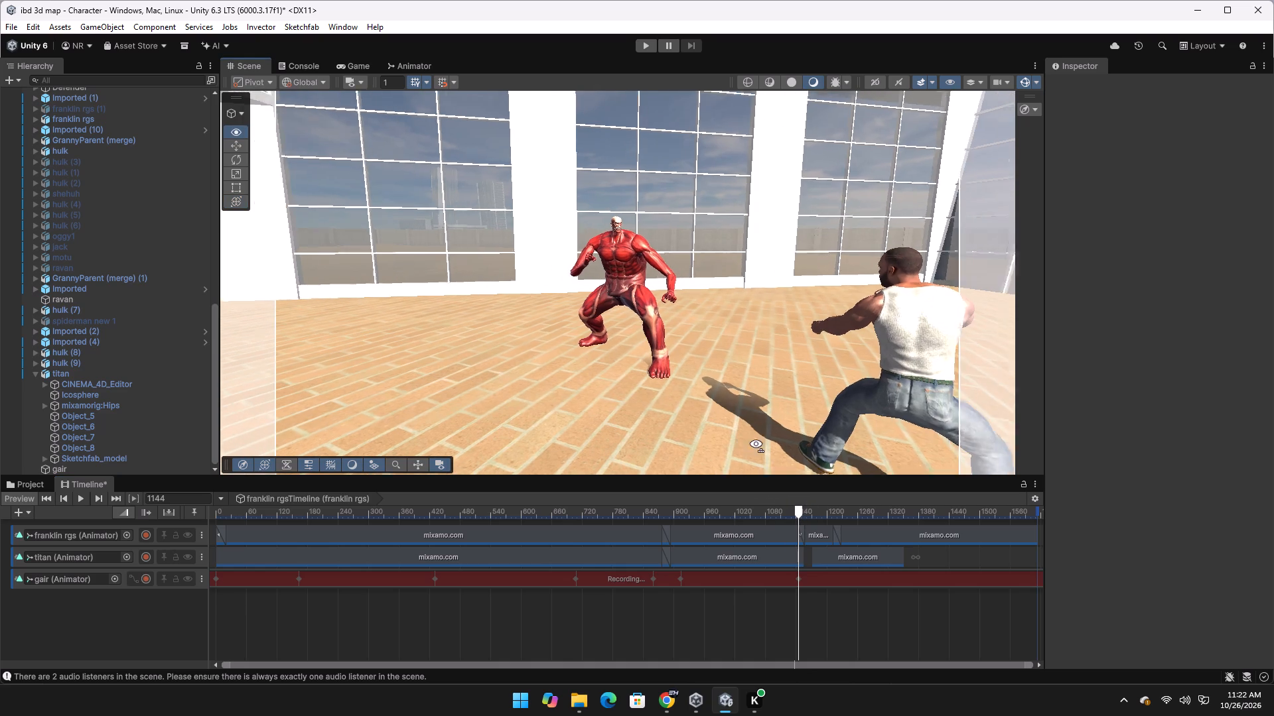
{"action": "right_click_drag", "start_coordinate": [756, 444], "coordinate": [861, 453]}
{"action": "key", "text": "a"}
{"action": "left_click_drag", "start_coordinate": [796, 509], "coordinate": [786, 513]}
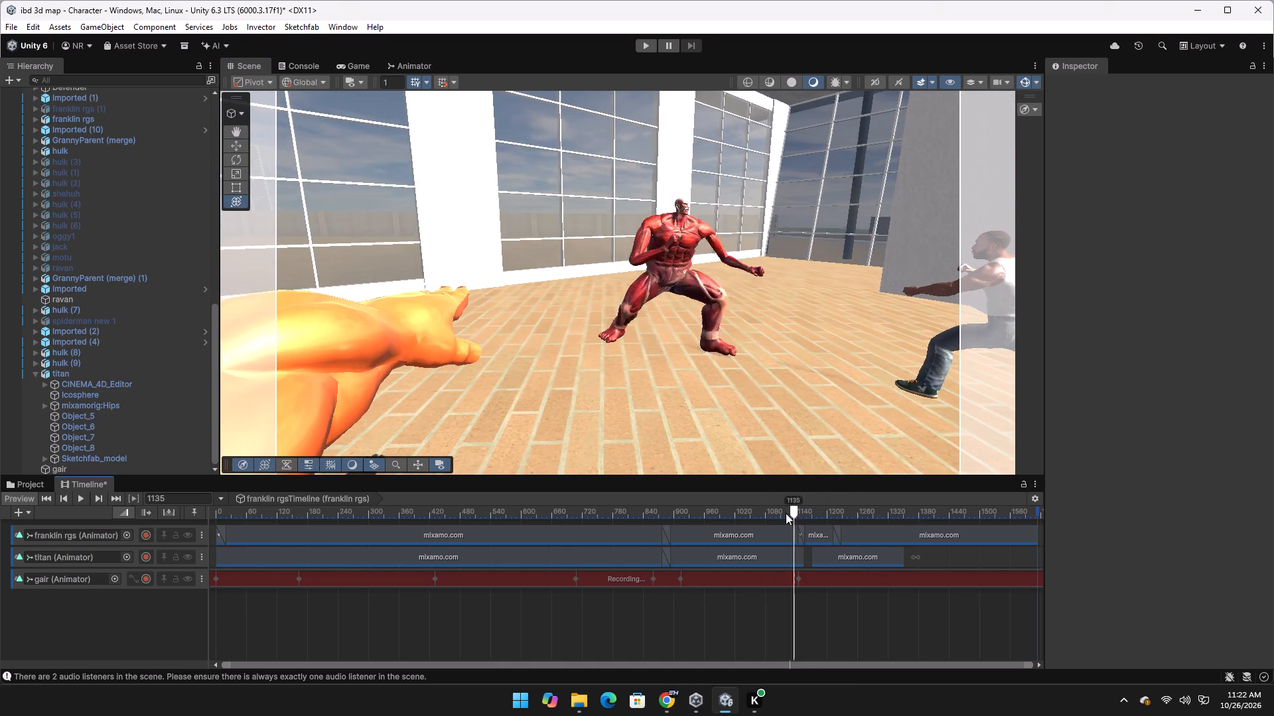
{"action": "left_click_drag", "start_coordinate": [786, 513], "coordinate": [718, 518]}
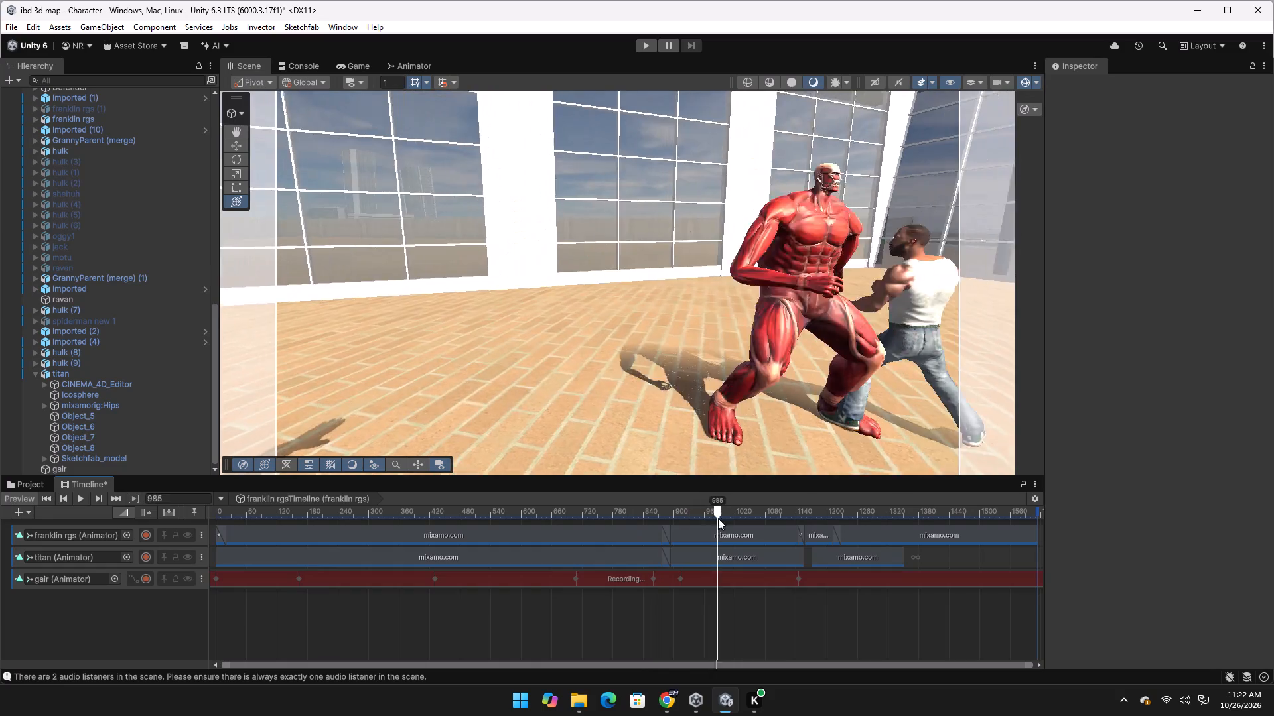
{"action": "left_click_drag", "start_coordinate": [718, 518], "coordinate": [803, 526]}
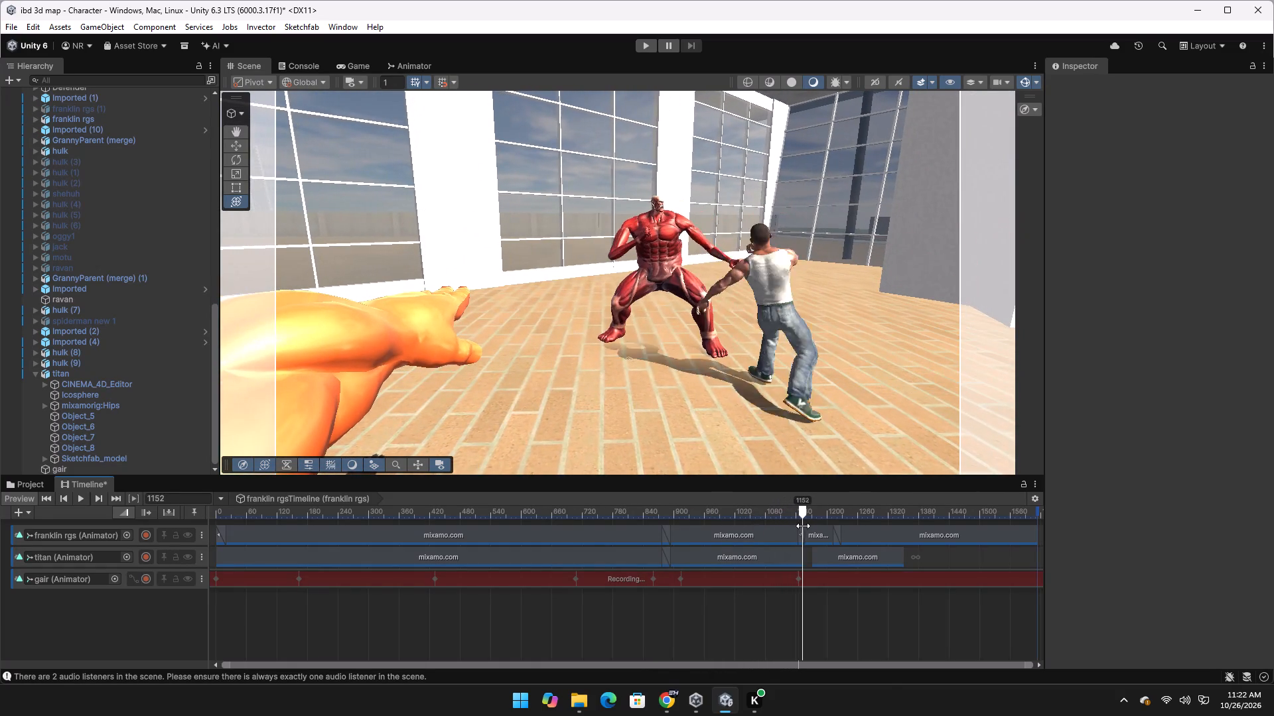
Keyframe the gair camera at frame 1154, flown over behind the titan to look down toward franklin rgs, and scrub through the titan's fall.
{"action": "left_click_drag", "start_coordinate": [803, 526], "coordinate": [804, 526]}
{"action": "right_click_drag", "start_coordinate": [800, 438], "coordinate": [802, 447]}
{"action": "key", "text": "e"}
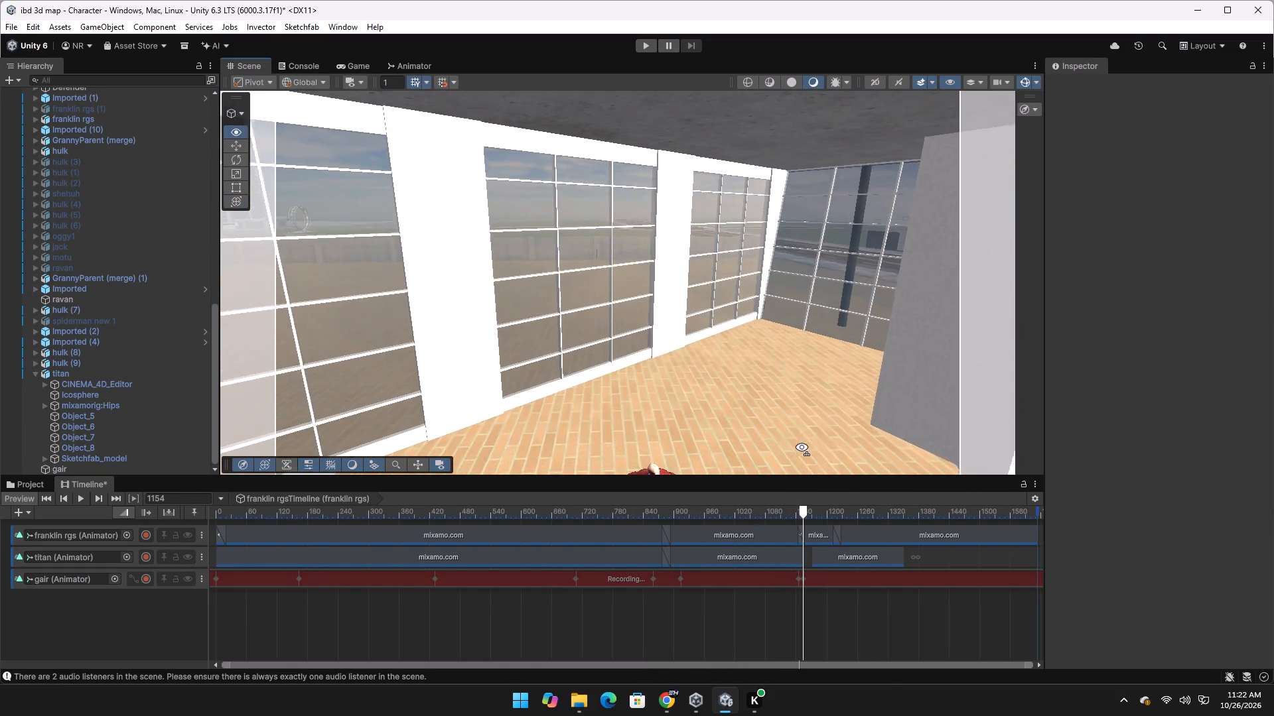
{"action": "right_click_drag", "start_coordinate": [802, 447], "coordinate": [345, 445]}
{"action": "key", "text": "w"}
{"action": "key", "text": "shift+d"}
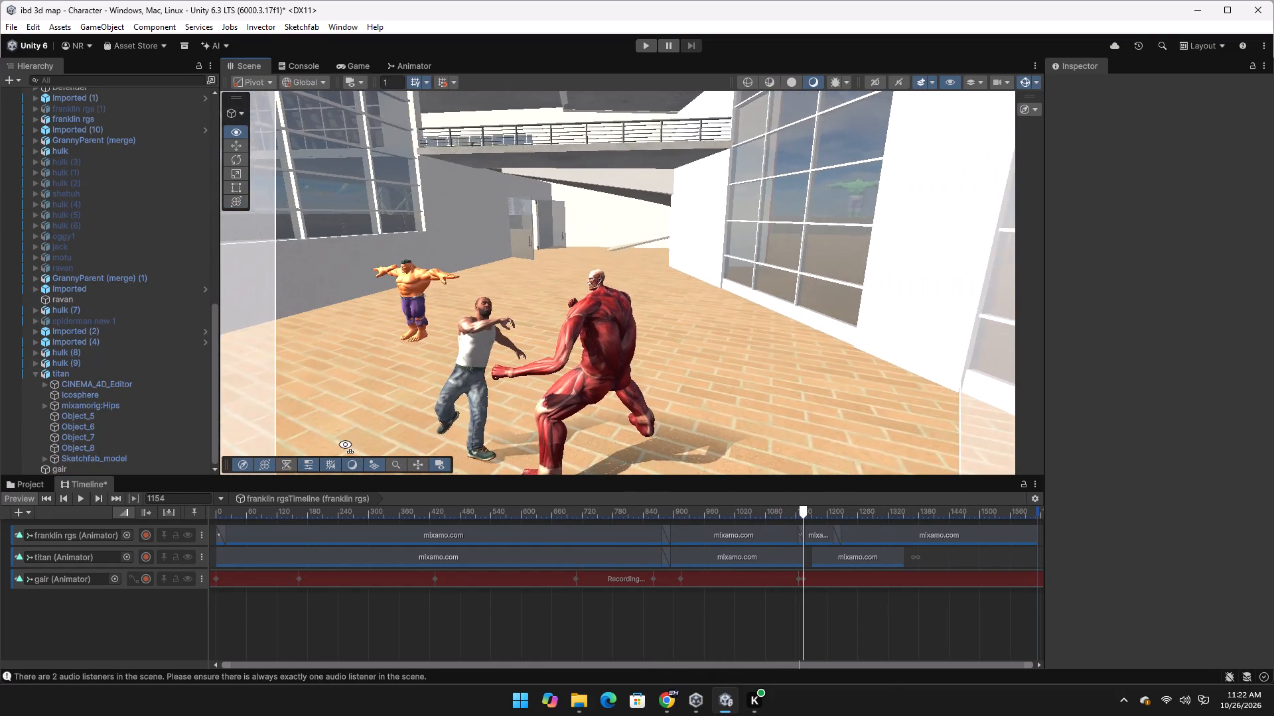
{"action": "right_click_drag", "start_coordinate": [345, 445], "coordinate": [303, 491]}
{"action": "key", "text": "w"}
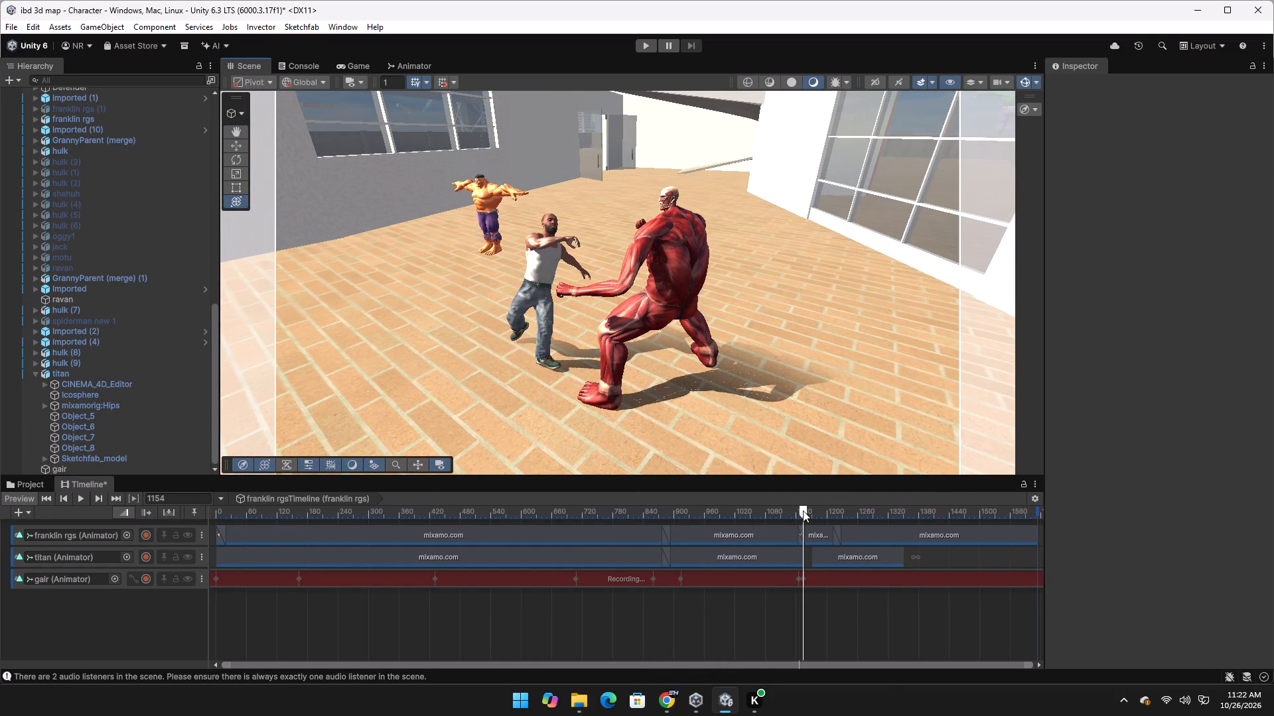
{"action": "left_click_drag", "start_coordinate": [803, 510], "coordinate": [804, 514]}
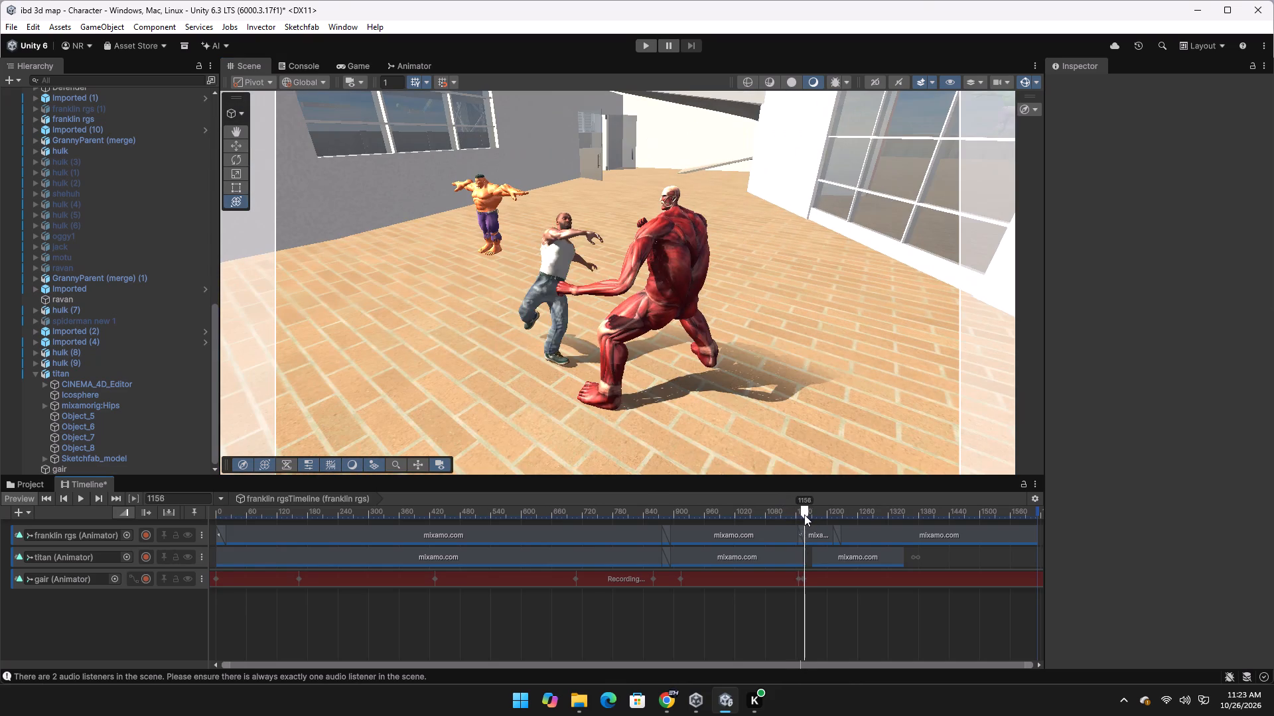
{"action": "left_click_drag", "start_coordinate": [804, 514], "coordinate": [855, 516]}
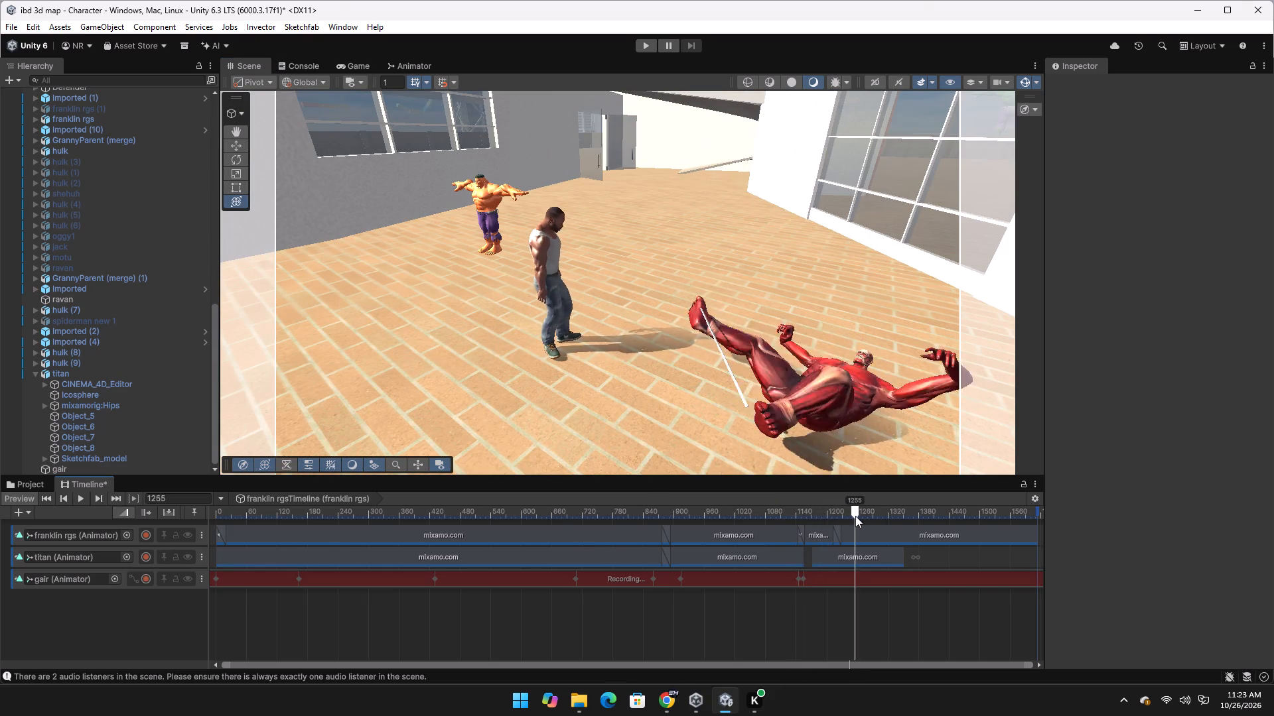
Keyframe the gair camera at frame 1376, swung around the fallen titan's head to face franklin rgs, and scrub through the move.
{"action": "left_click_drag", "start_coordinate": [855, 516], "coordinate": [915, 520]}
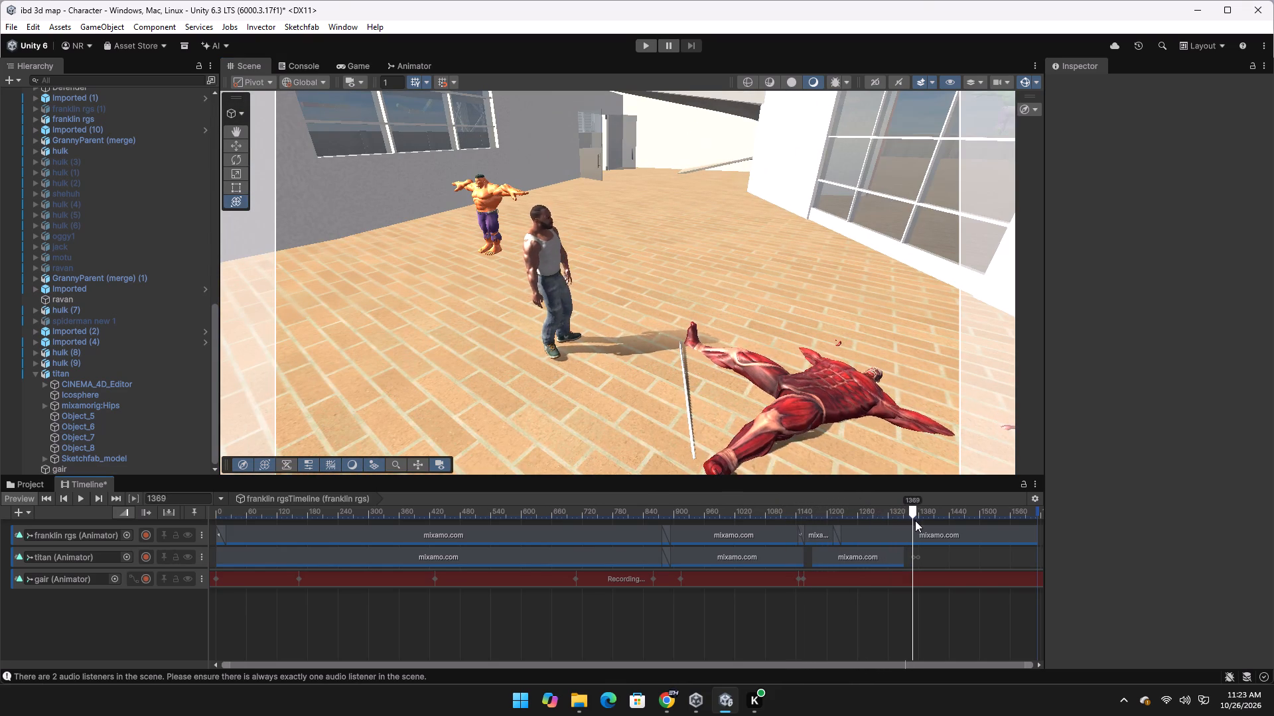
{"action": "left_click_drag", "start_coordinate": [915, 520], "coordinate": [916, 520]}
{"action": "right_click_drag", "start_coordinate": [823, 389], "coordinate": [681, 395]}
{"action": "key", "text": "d"}
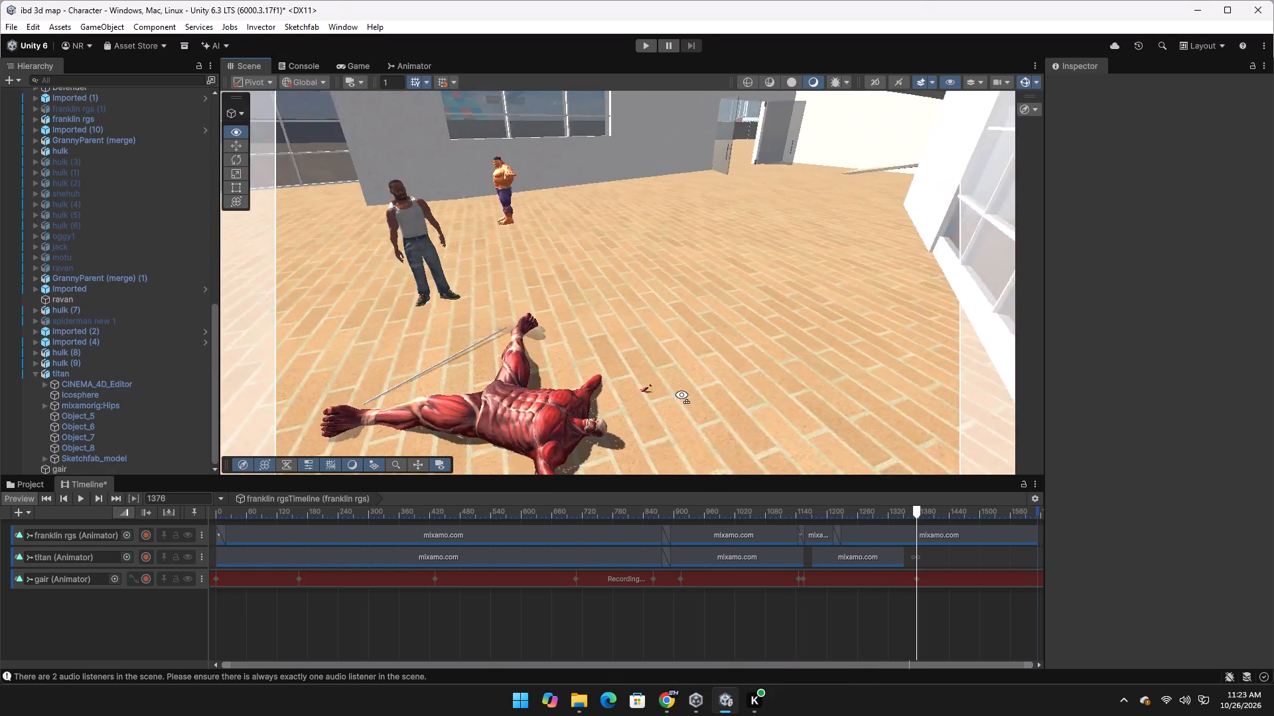
{"action": "right_click_drag", "start_coordinate": [681, 395], "coordinate": [563, 391]}
{"action": "left_click", "coordinate": [916, 510]}
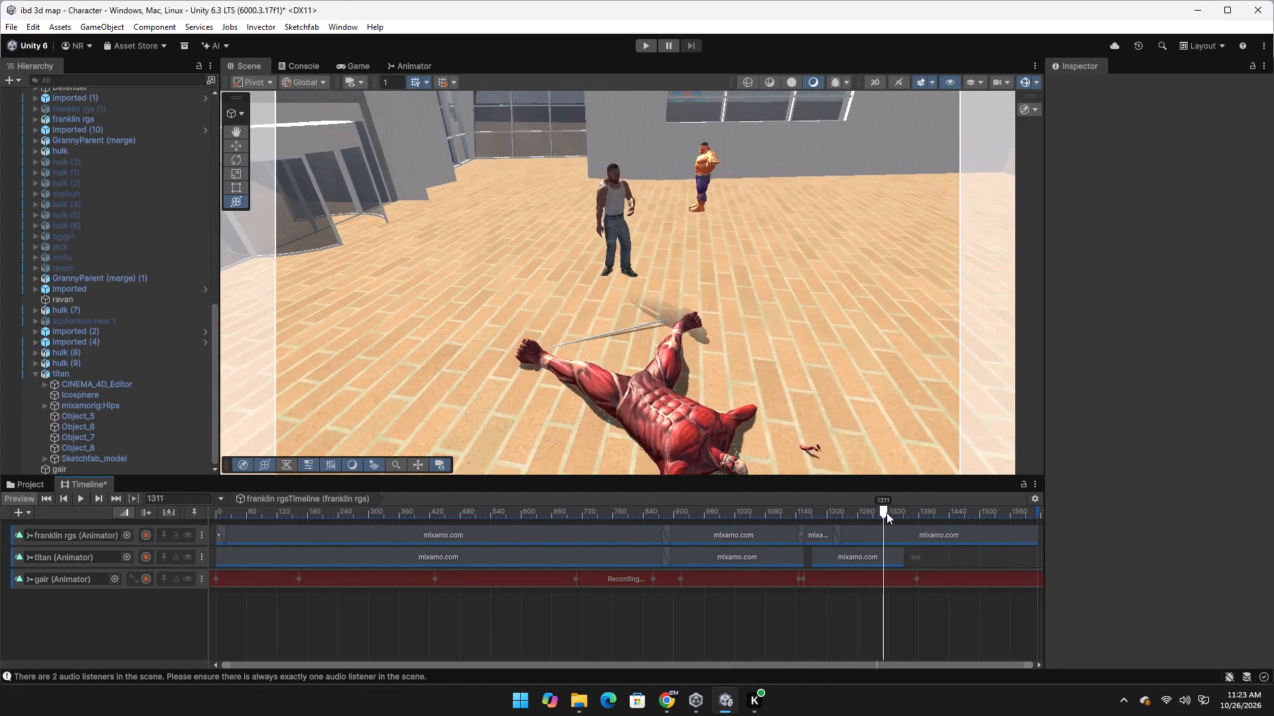
{"action": "left_click_drag", "start_coordinate": [916, 513], "coordinate": [928, 513]}
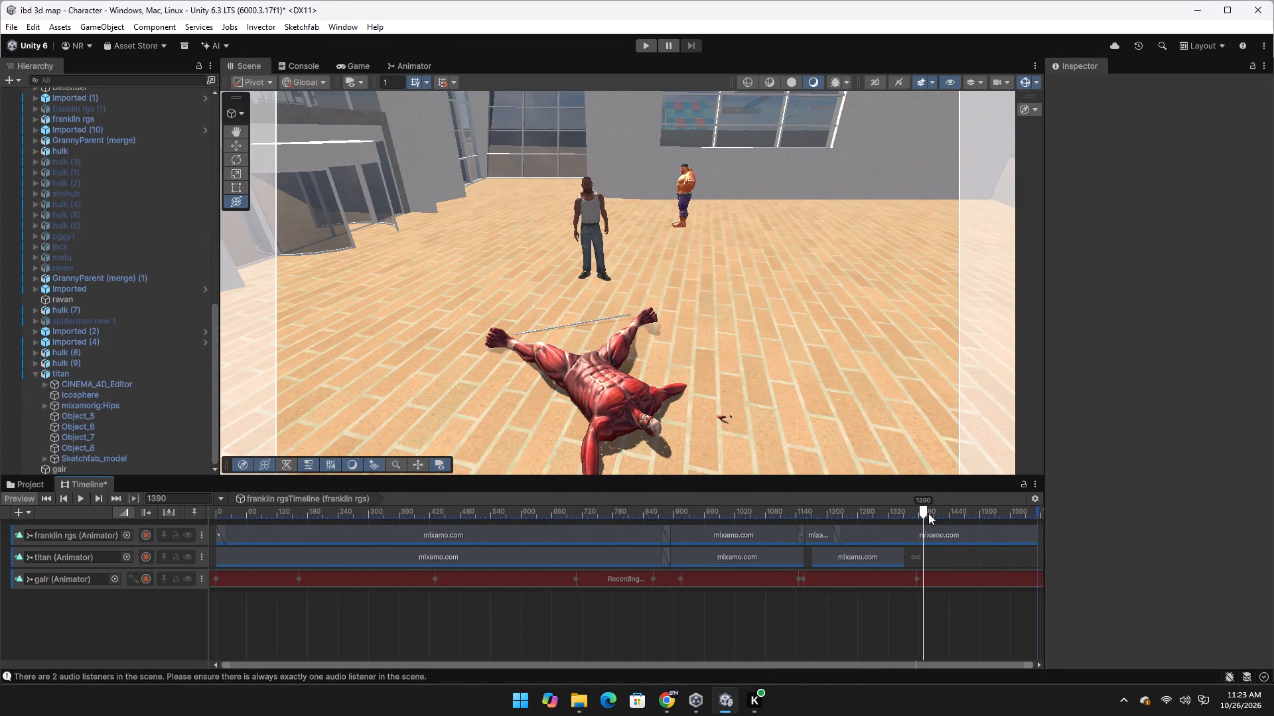
Keyframe the gair camera at frame 1605, pushed in to a frontal close view of franklin rgs, and scrub through the move.
{"action": "left_click_drag", "start_coordinate": [928, 513], "coordinate": [1033, 510]}
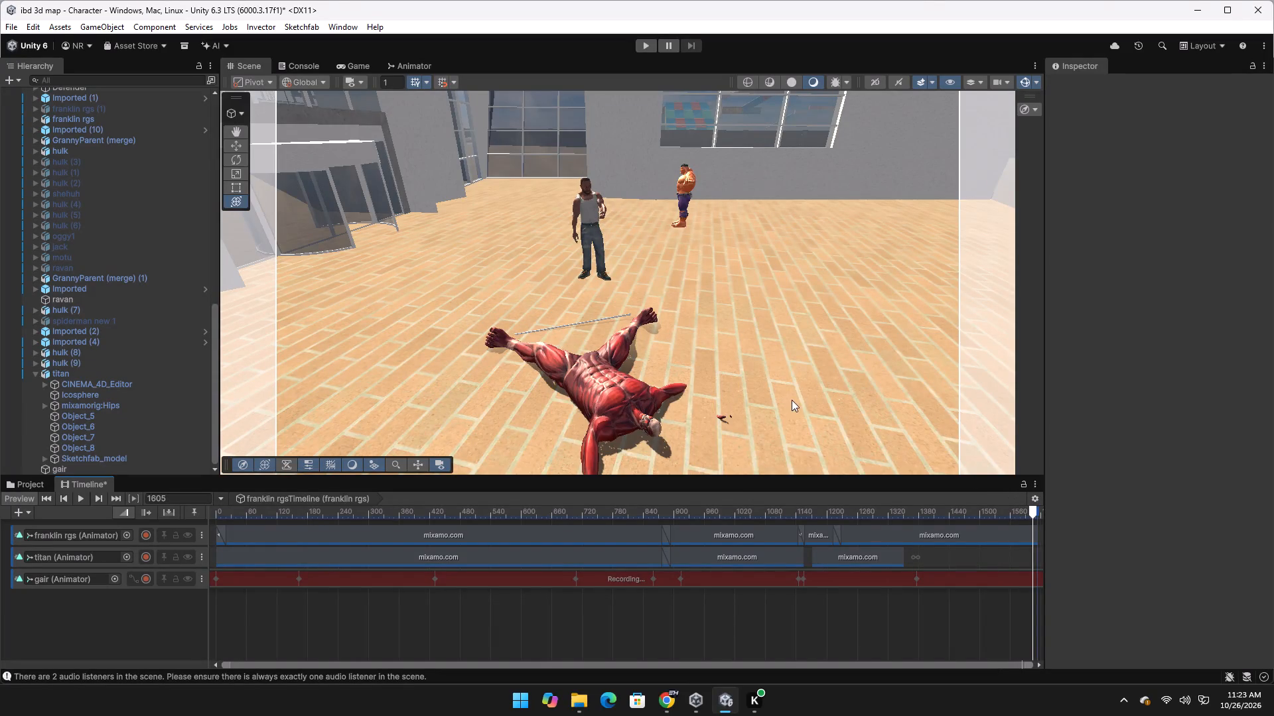
{"action": "right_click_drag", "start_coordinate": [790, 414], "coordinate": [757, 360]}
{"action": "key", "text": "w"}
{"action": "key", "text": "w"}
{"action": "key", "text": "d"}
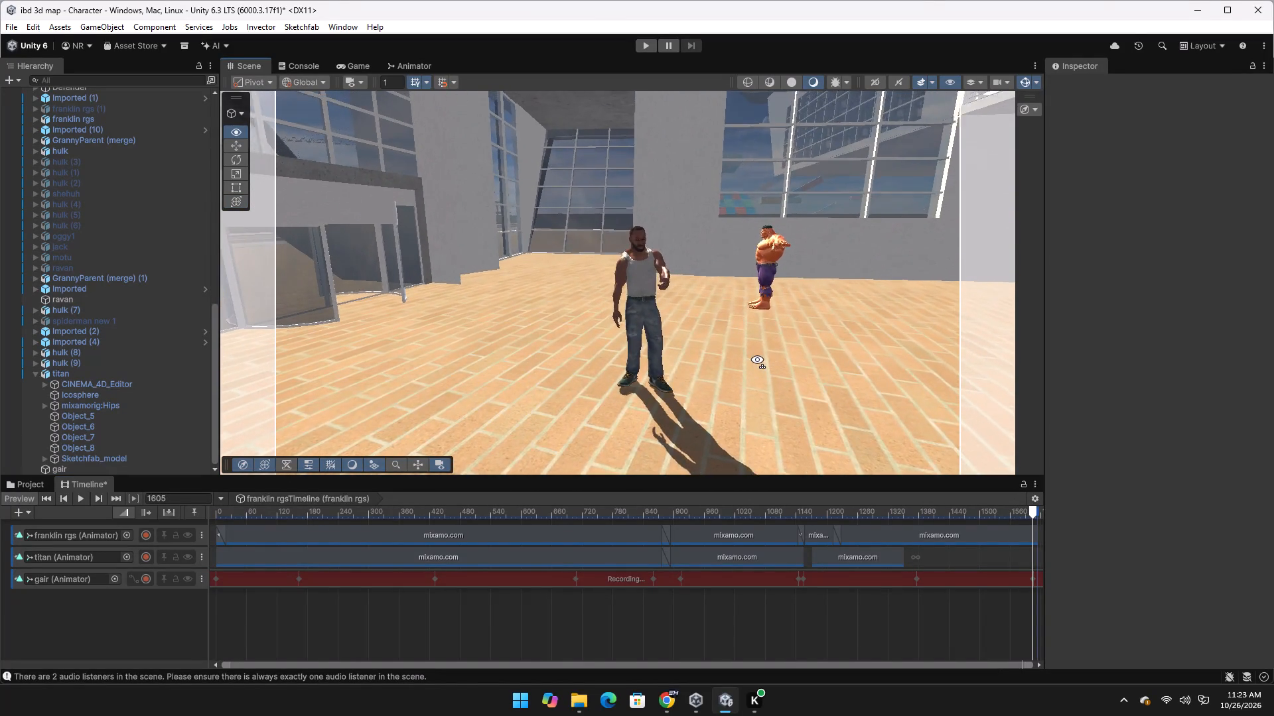
{"action": "right_click_drag", "start_coordinate": [757, 360], "coordinate": [712, 334]}
{"action": "key", "text": "w"}
{"action": "key", "text": "w"}
{"action": "key", "text": "w"}
{"action": "key", "text": "d"}
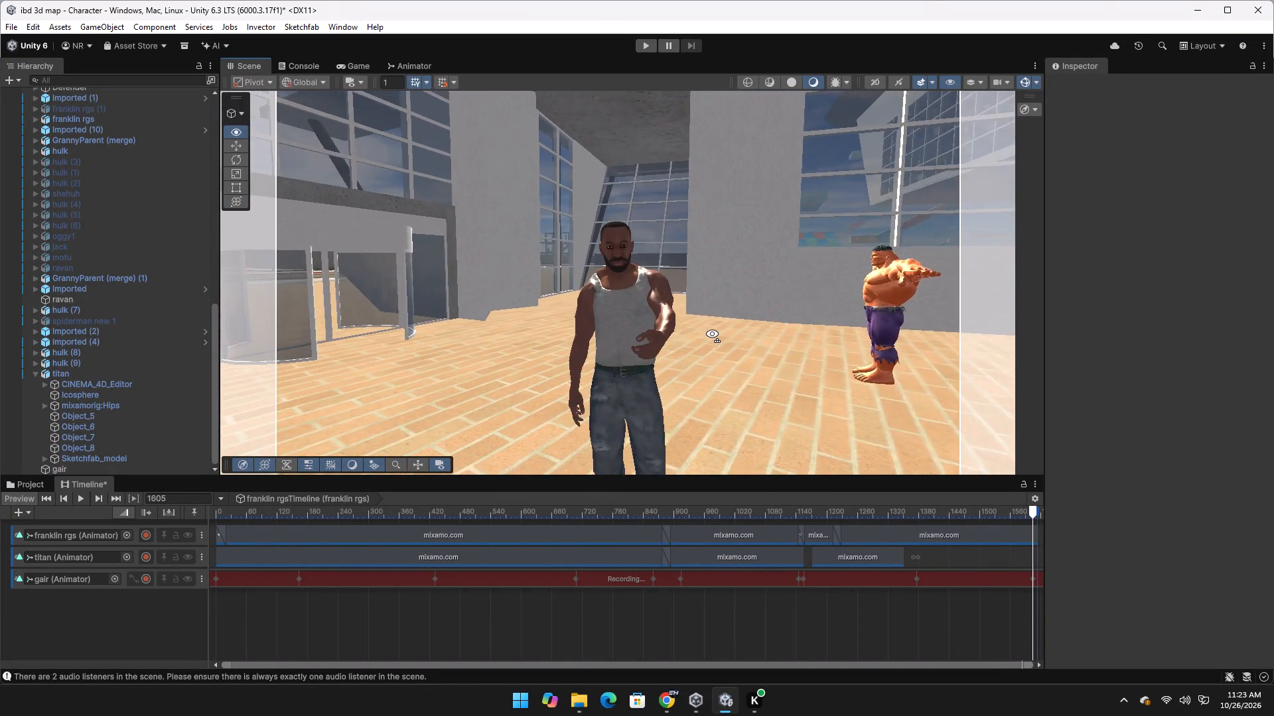
{"action": "right_click_drag", "start_coordinate": [712, 334], "coordinate": [692, 330]}
{"action": "key", "text": "w"}
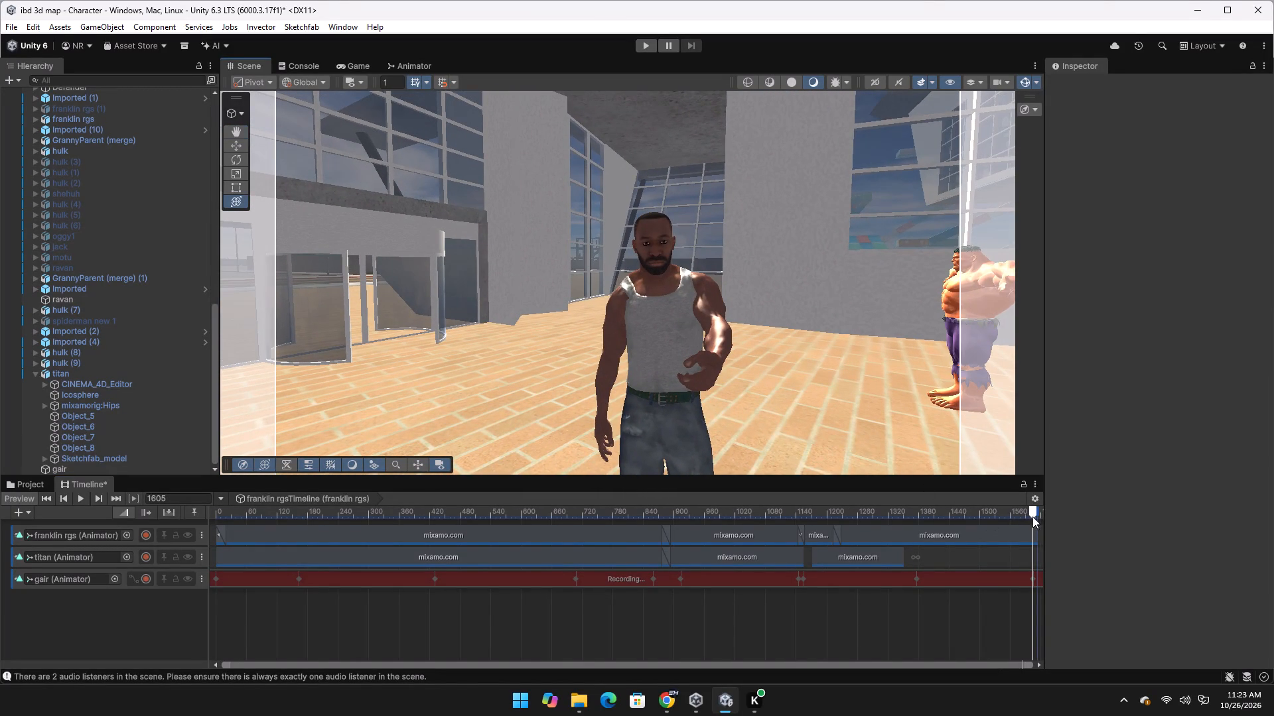
{"action": "left_click_drag", "start_coordinate": [1030, 510], "coordinate": [974, 521]}
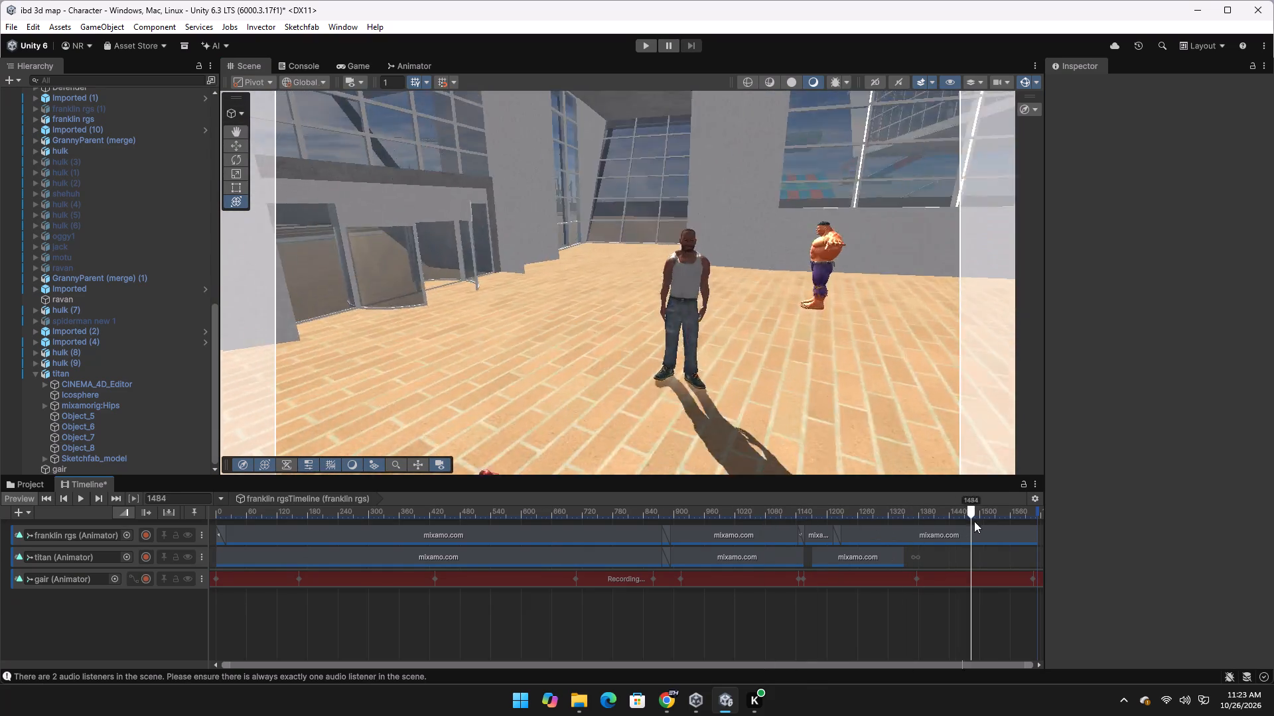
{"action": "left_click_drag", "start_coordinate": [974, 521], "coordinate": [1038, 528]}
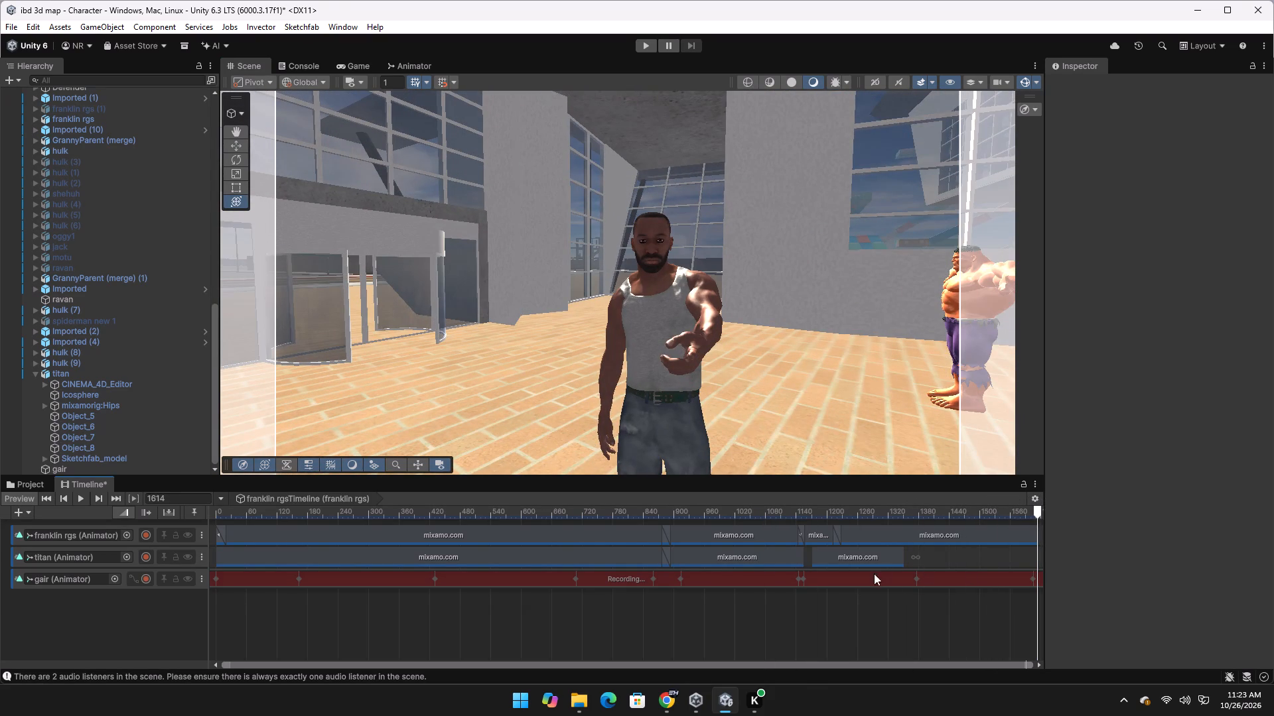
Stop keyframe recording on the gair track.
{"action": "left_click", "coordinate": [143, 579]}
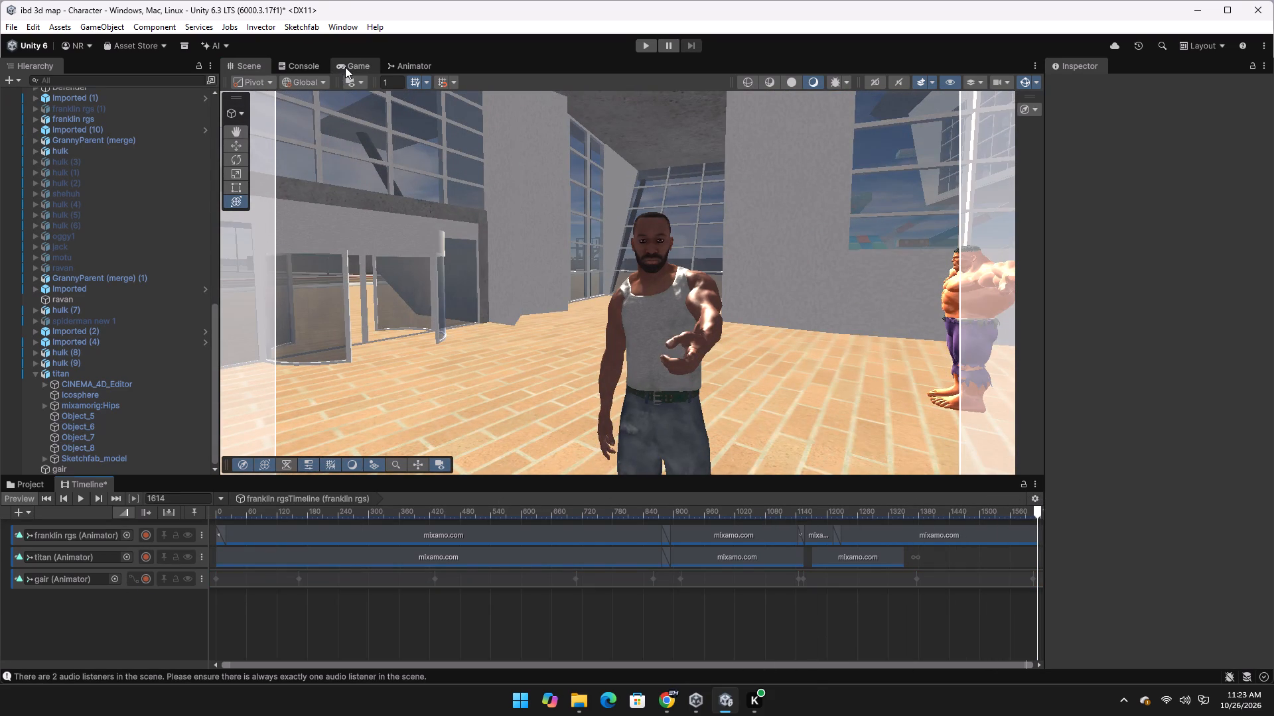
Set the gair camera's target display to Display 7 and show Display 7 in the Game view.
{"action": "left_click", "coordinate": [345, 67]}
{"action": "left_click", "coordinate": [299, 78]}
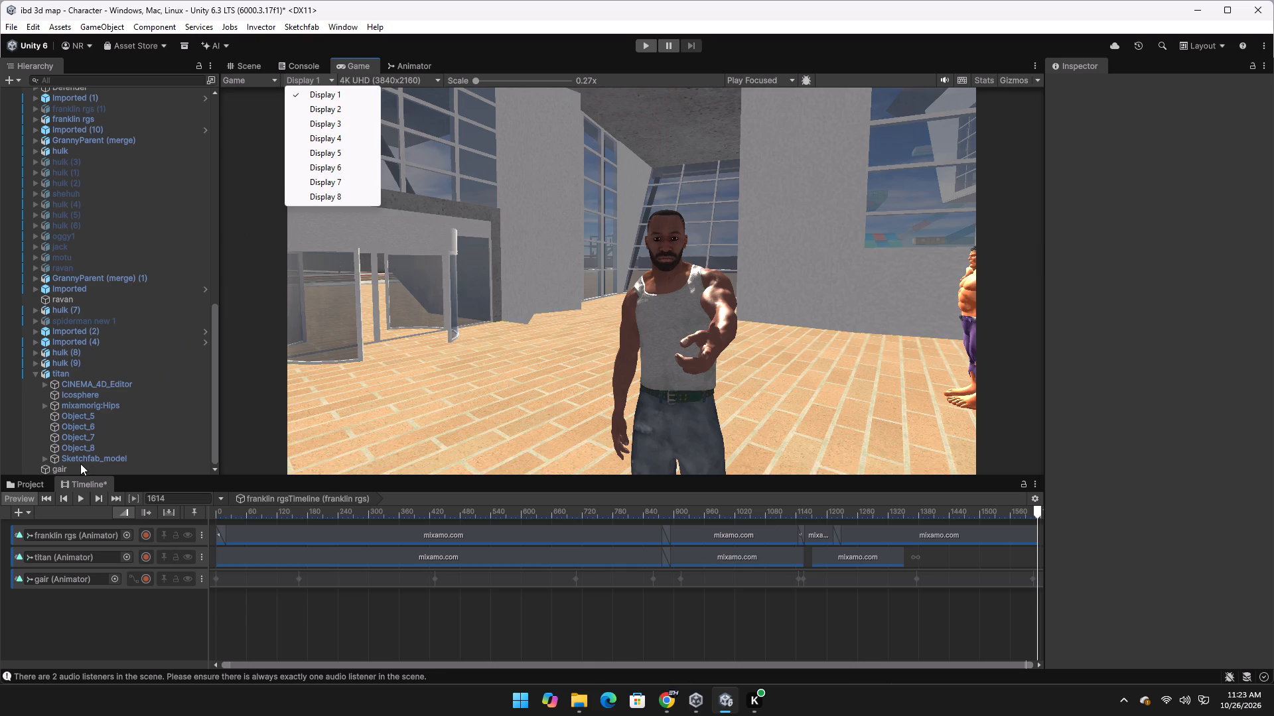
{"action": "left_click", "coordinate": [74, 469]}
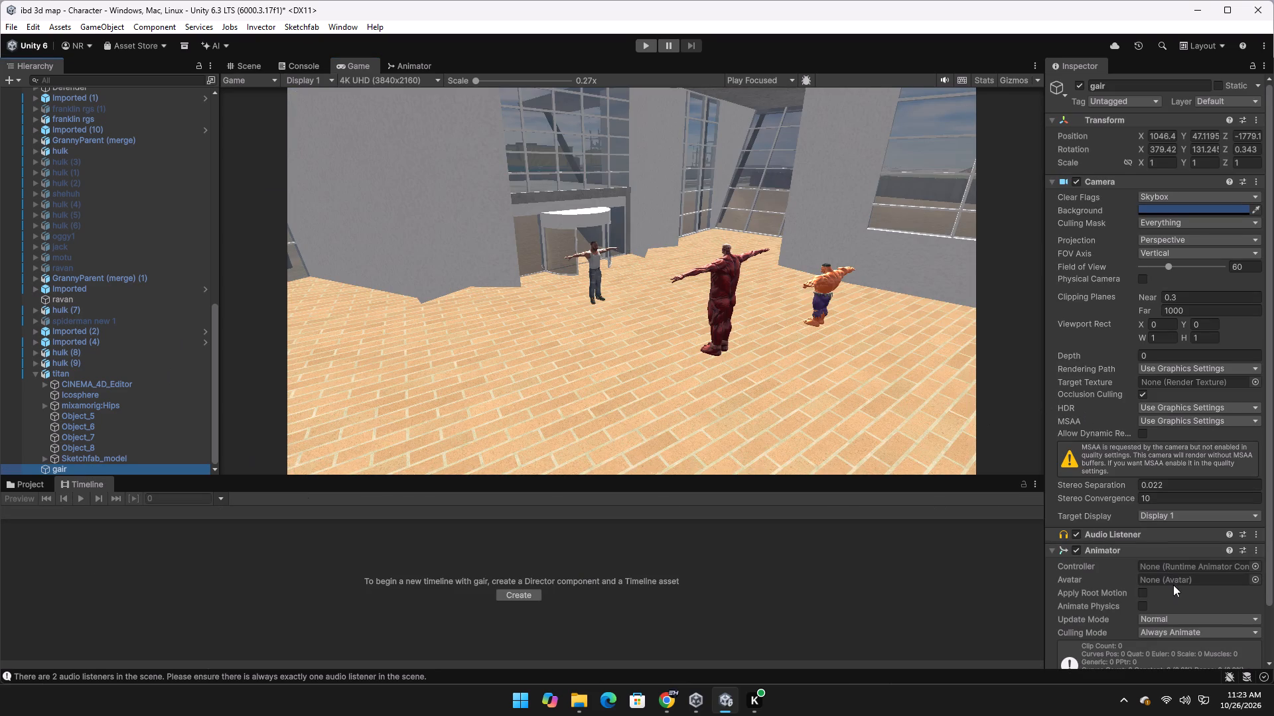
{"action": "left_click", "coordinate": [1163, 514]}
{"action": "left_click", "coordinate": [1182, 617]}
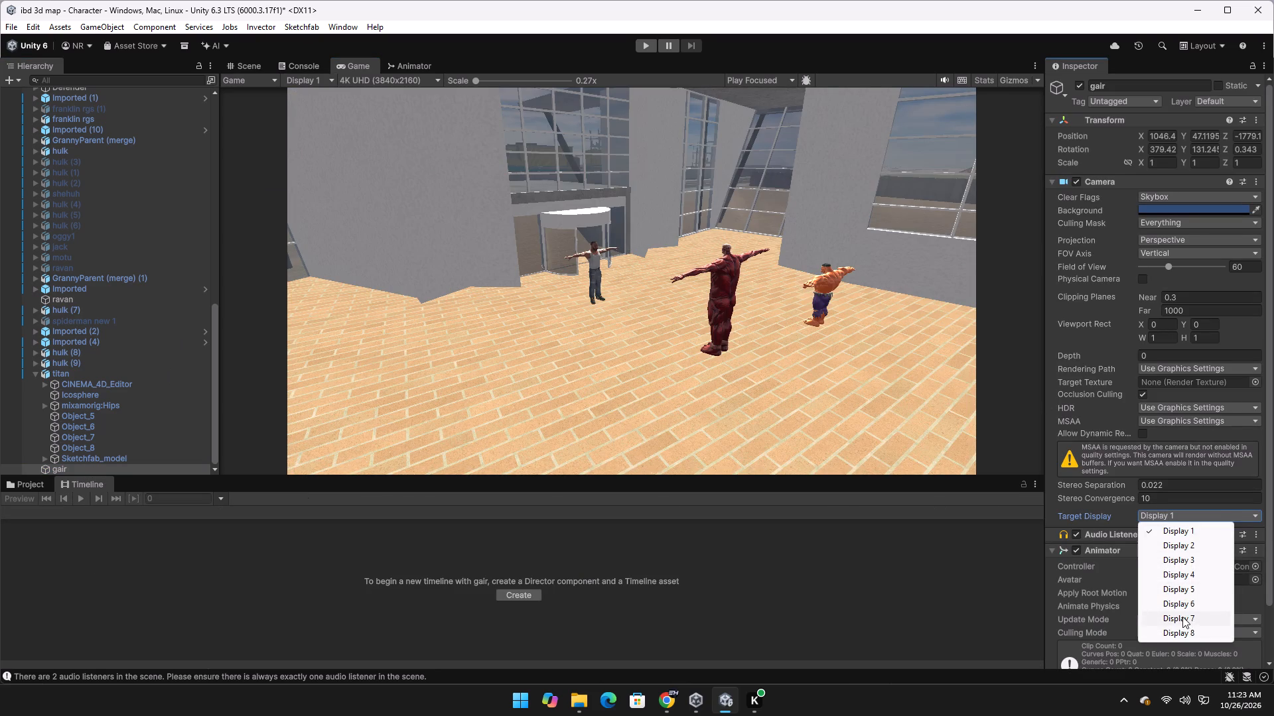
{"action": "left_click", "coordinate": [319, 78]}
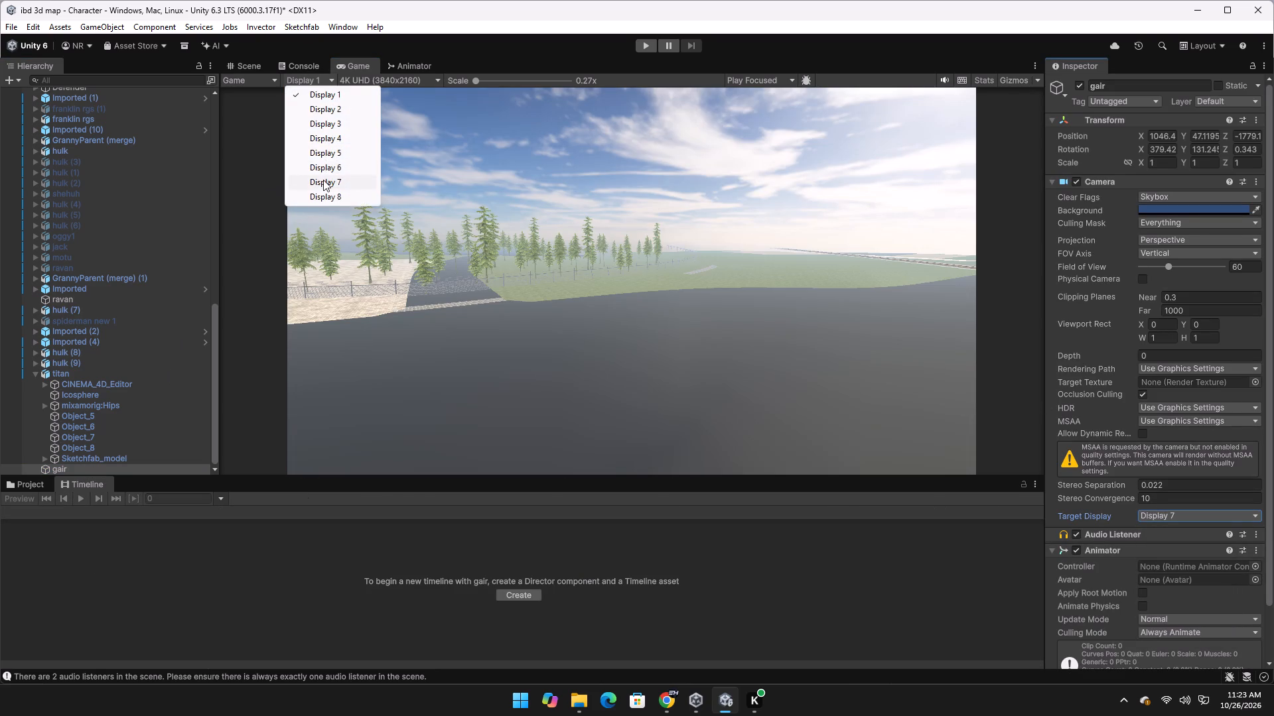
{"action": "left_click", "coordinate": [323, 180]}
Record the full fight playback as a movie with the Recorder, stop at the closing franklin rgs shot, and close the Recorder.
{"action": "left_click", "coordinate": [343, 25]}
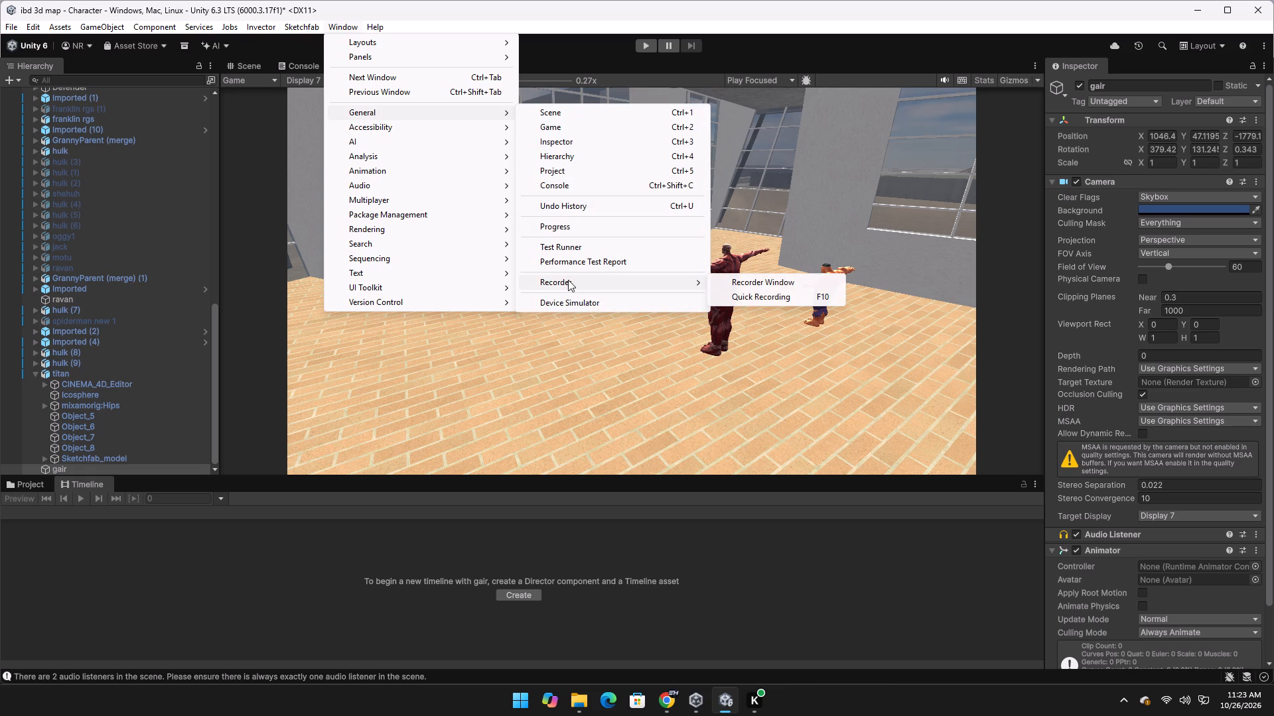
{"action": "left_click", "coordinate": [762, 285]}
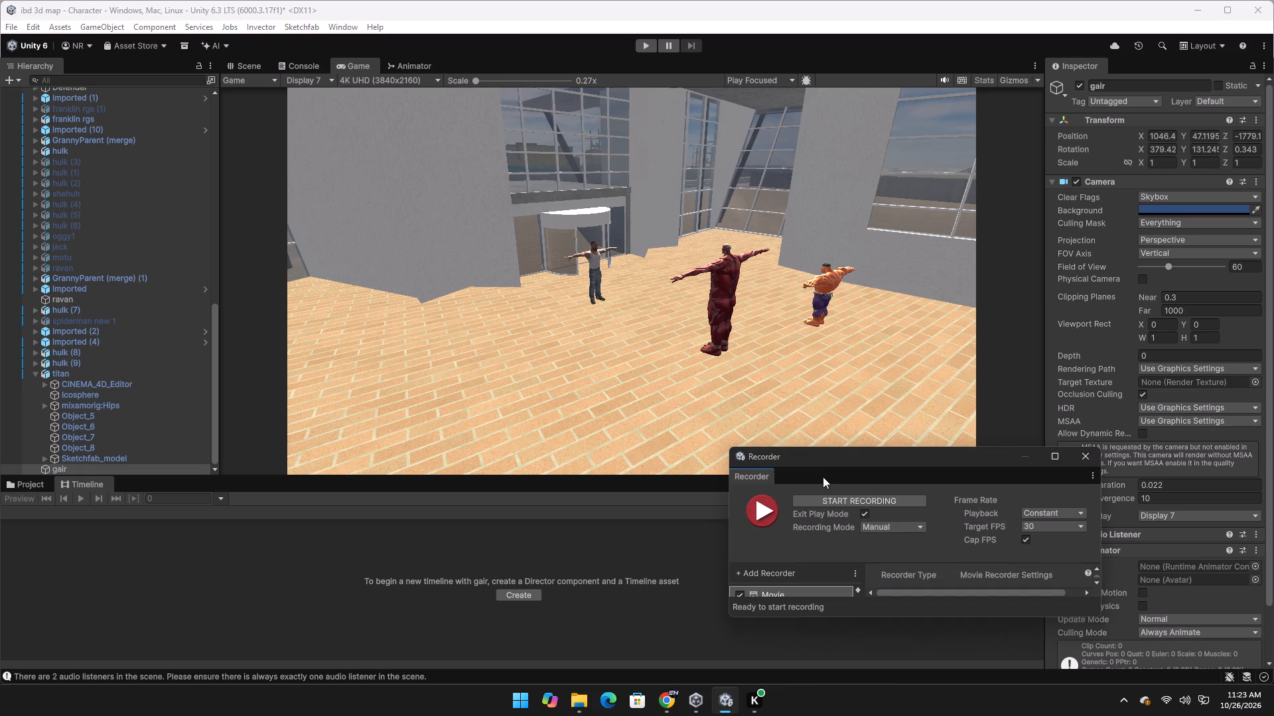
{"action": "left_click", "coordinate": [838, 503]}
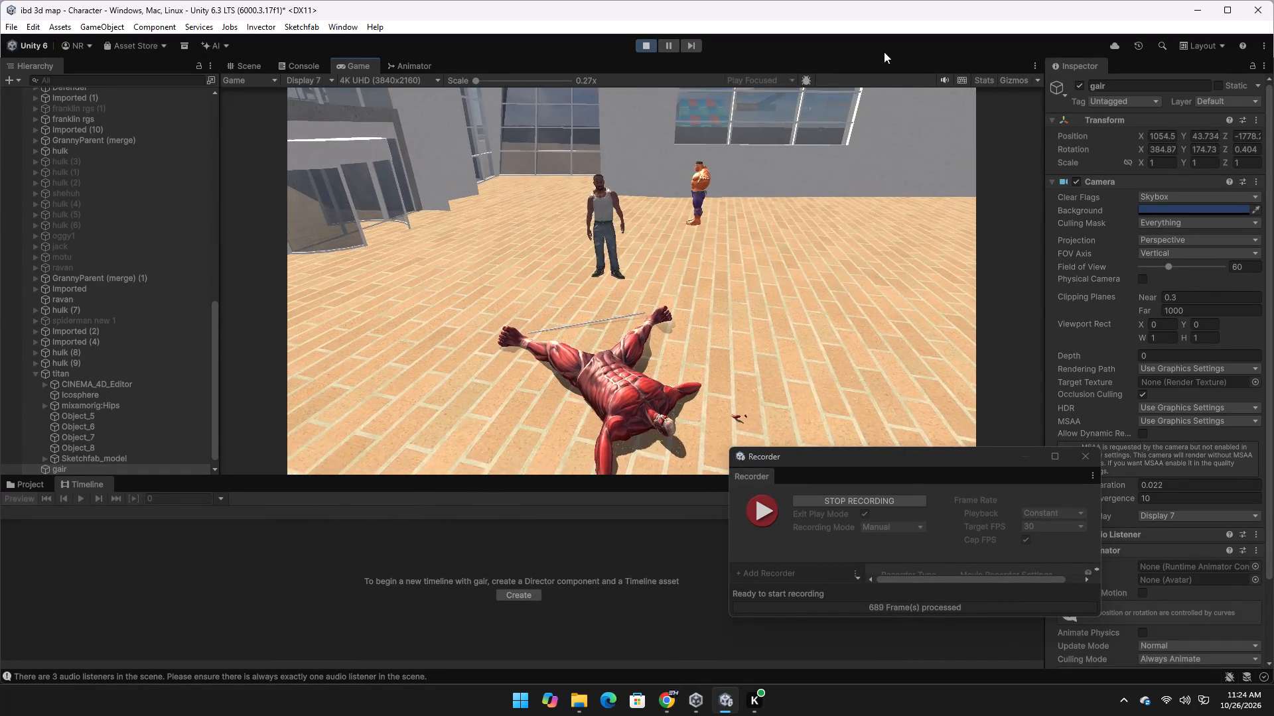
{"action": "left_click", "coordinate": [996, 12]}
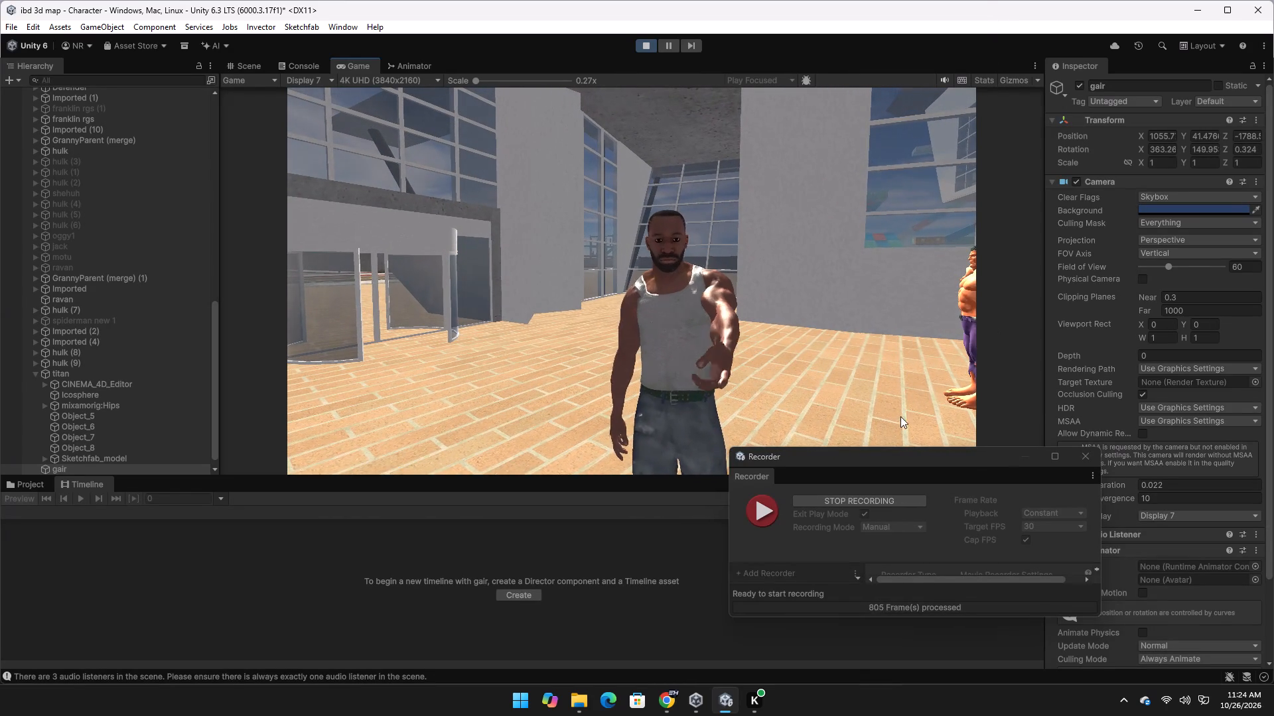
{"action": "left_click", "coordinate": [866, 496]}
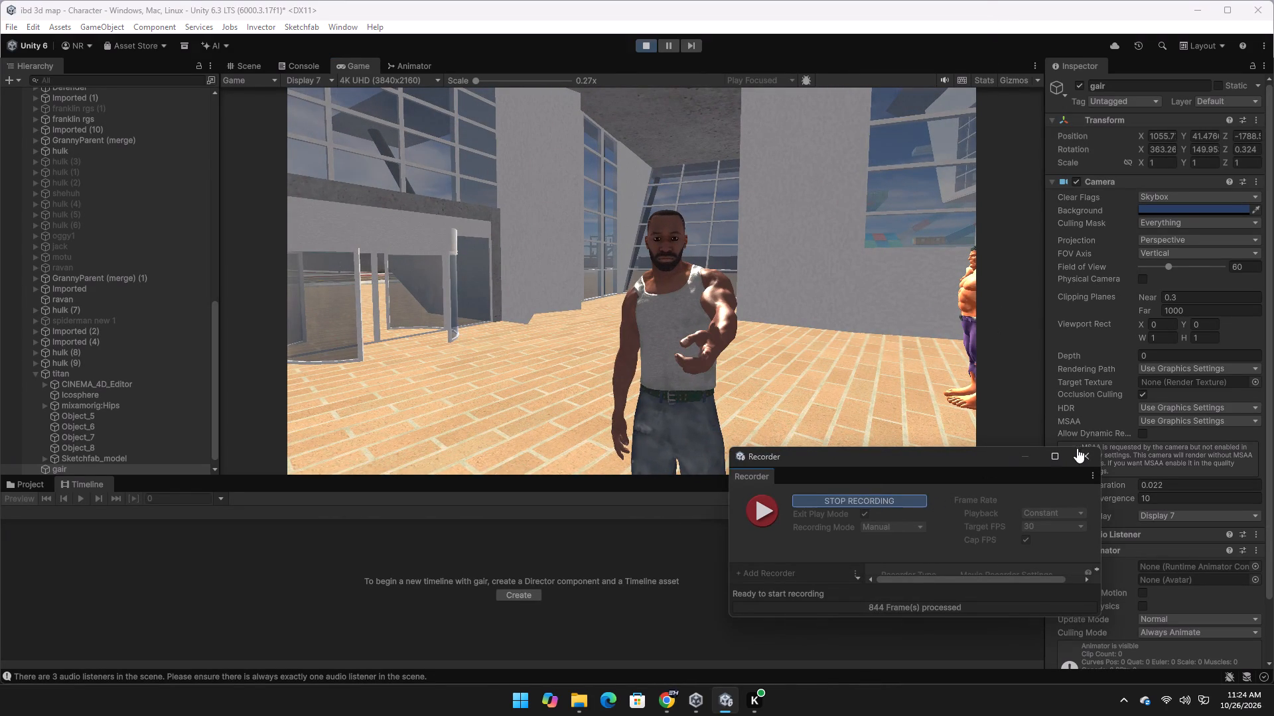
{"action": "left_click", "coordinate": [1085, 459]}
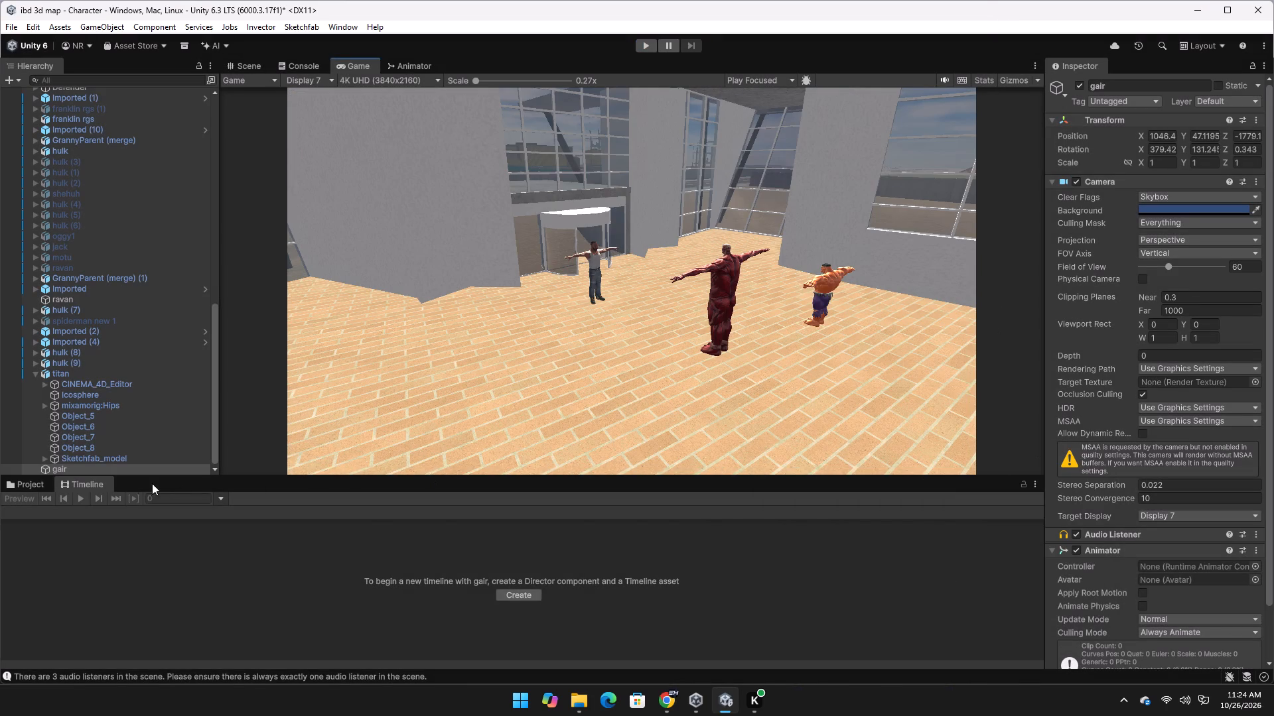
Place the KeyPickup script from the all script folder in the scene as a KeyPickup object and nest it under hulk (9).
{"action": "left_click", "coordinate": [39, 486]}
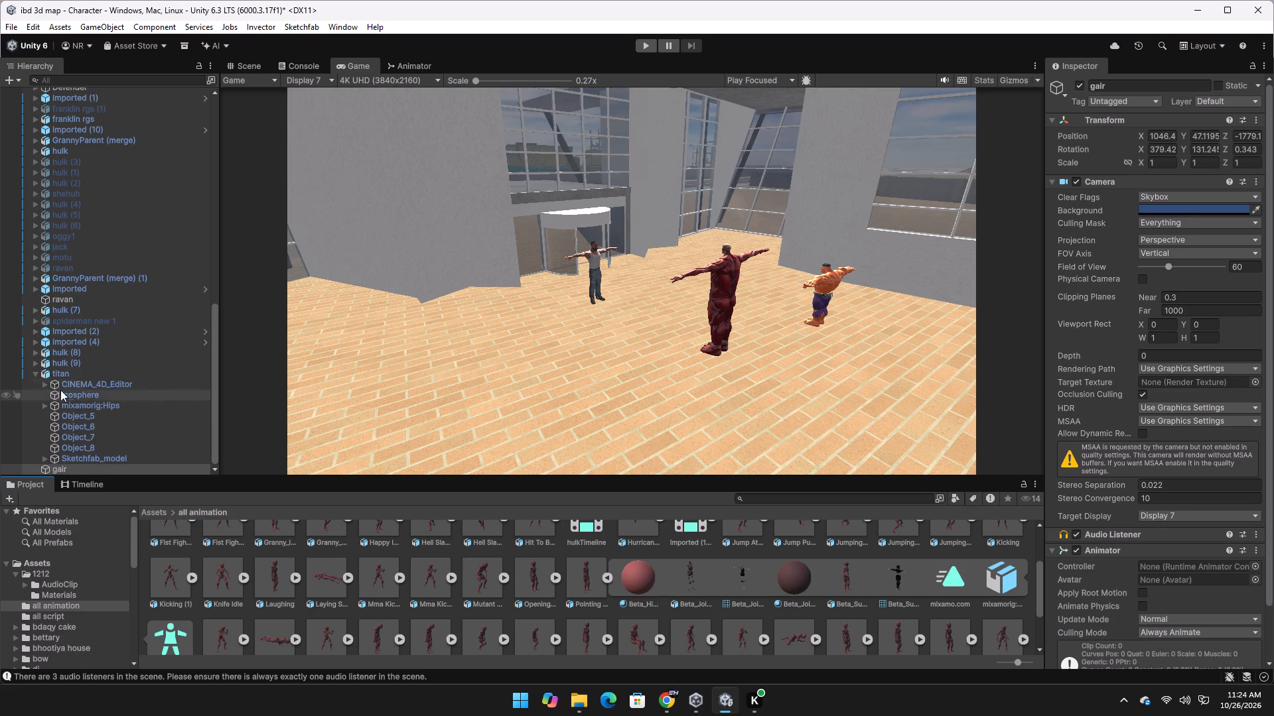
{"action": "left_click", "coordinate": [36, 375]}
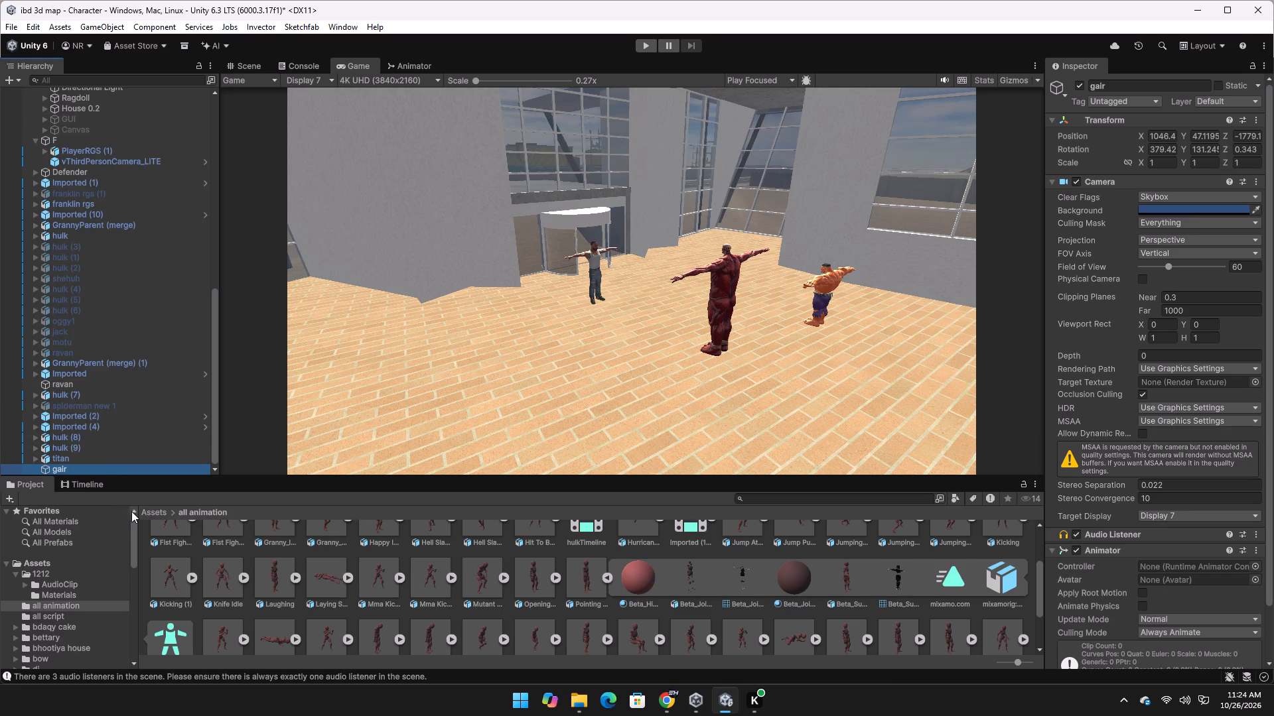
{"action": "left_click", "coordinate": [141, 515]}
{"action": "left_click", "coordinate": [149, 512]}
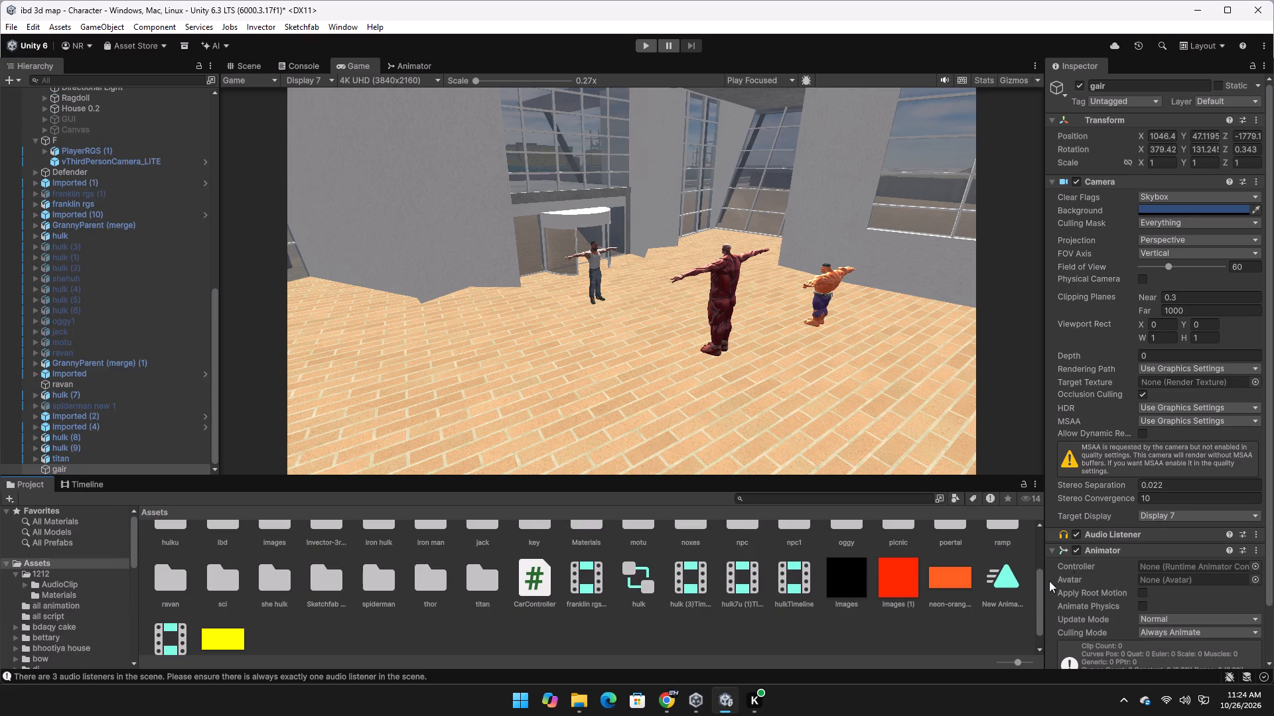
{"action": "left_click_drag", "start_coordinate": [1038, 592], "coordinate": [1039, 546]}
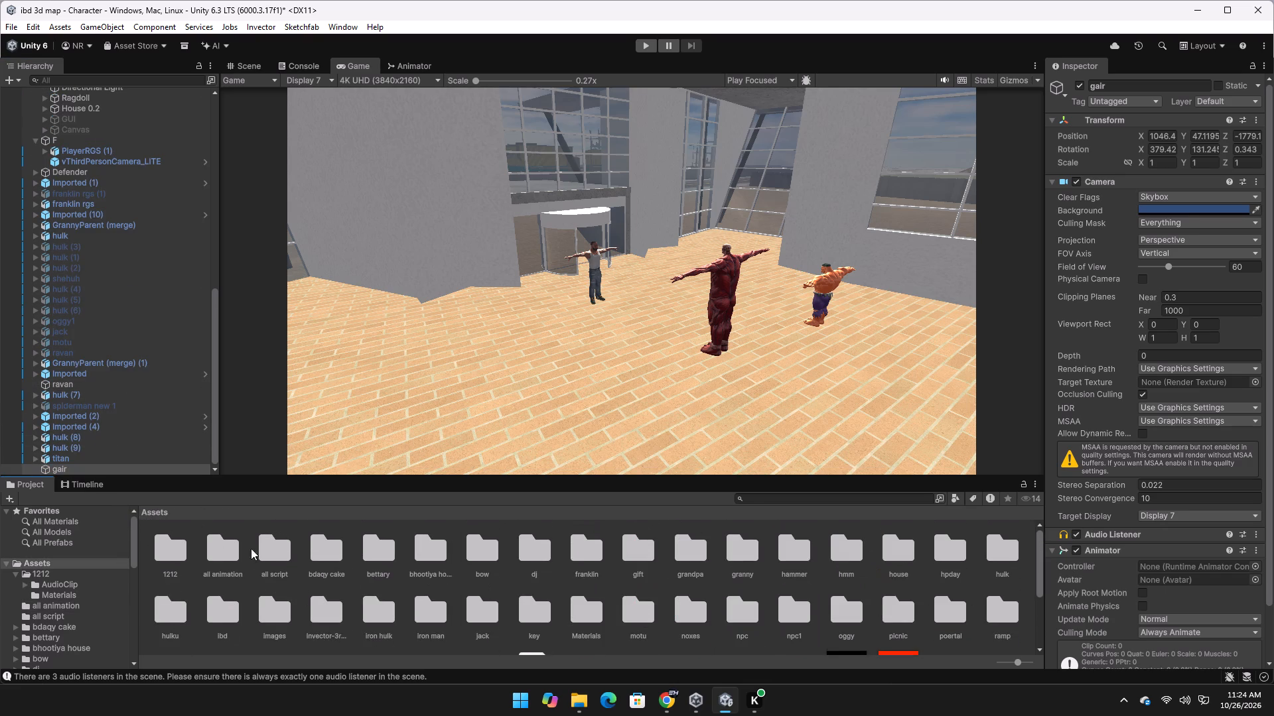
{"action": "double_click", "coordinate": [280, 541]}
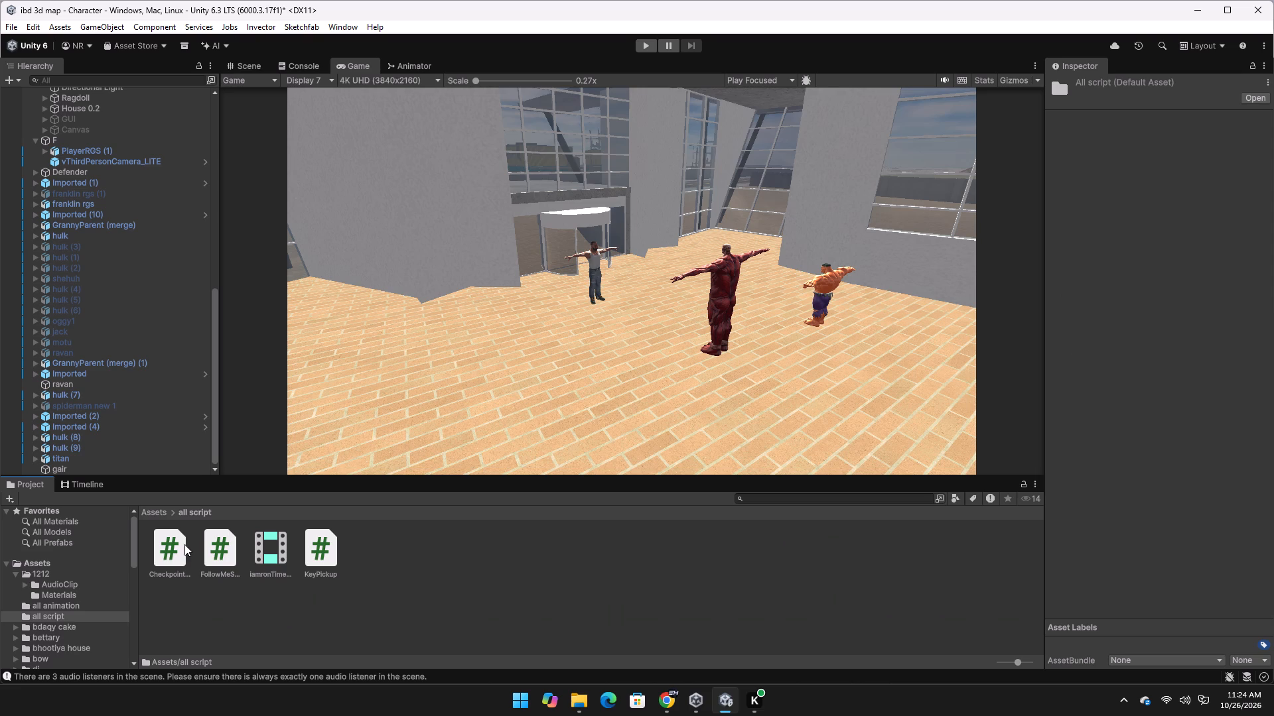
{"action": "left_click_drag", "start_coordinate": [323, 552], "coordinate": [124, 457]}
{"action": "left_click_drag", "start_coordinate": [124, 457], "coordinate": [90, 445]}
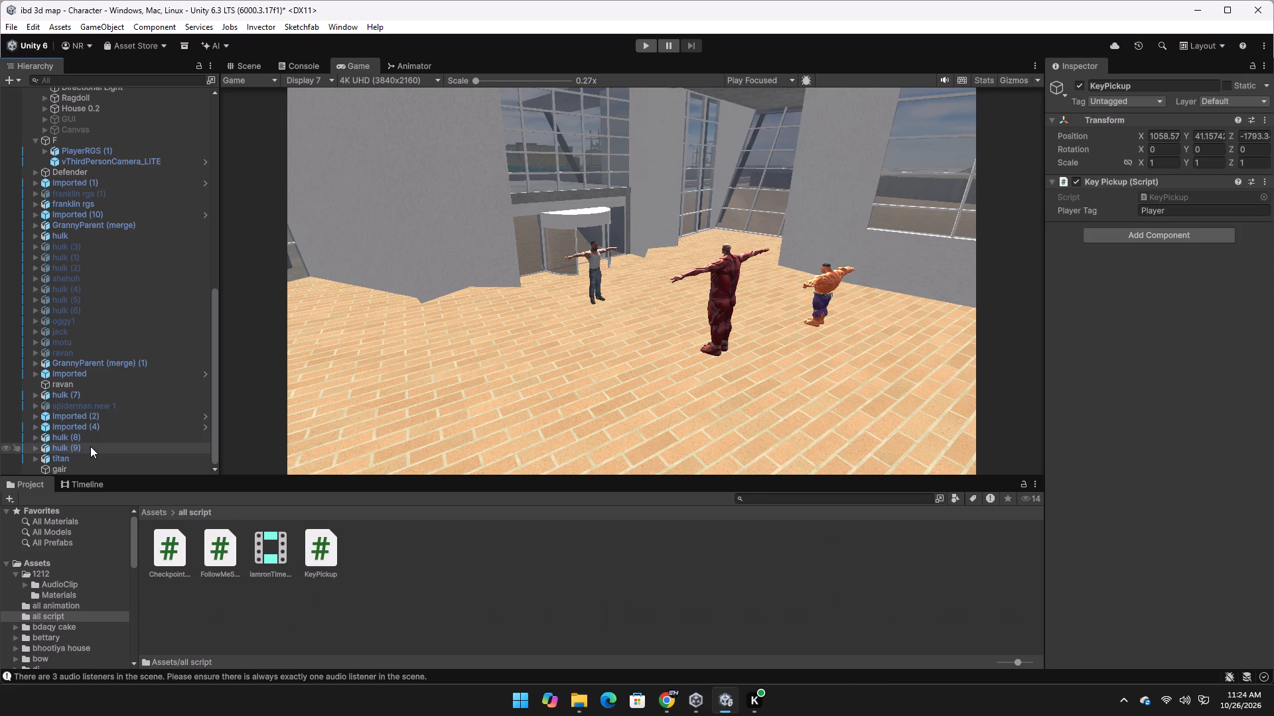
{"action": "left_click_drag", "start_coordinate": [90, 446], "coordinate": [90, 455]}
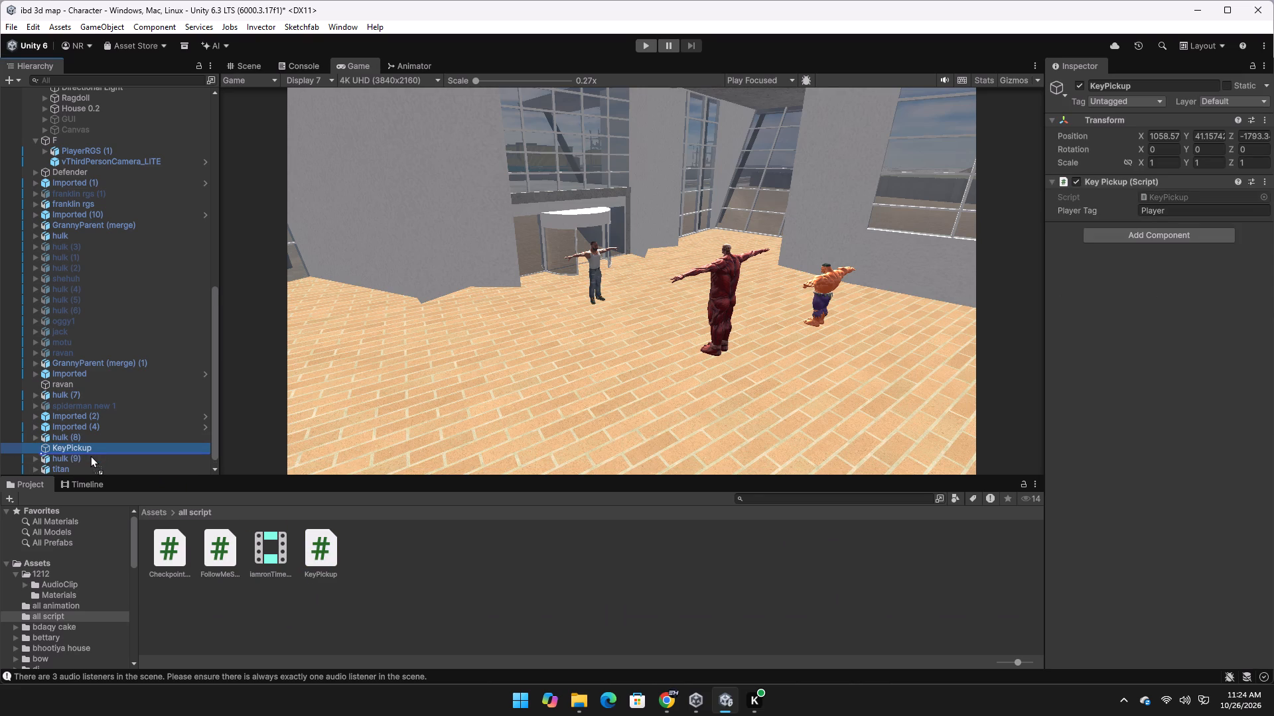
{"action": "left_click_drag", "start_coordinate": [90, 455], "coordinate": [90, 458]}
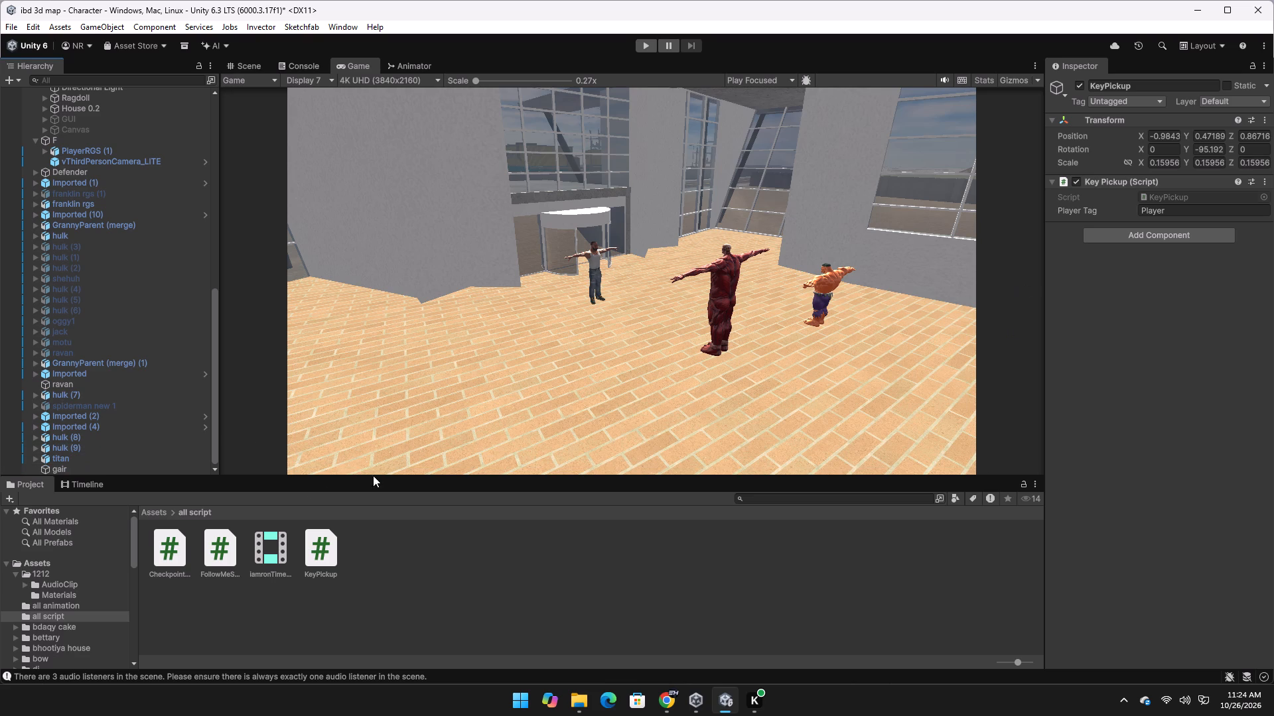
Select hulk (9) in the Scene view and add a Box Collider to it with Is Trigger enabled.
{"action": "left_click", "coordinate": [827, 286]}
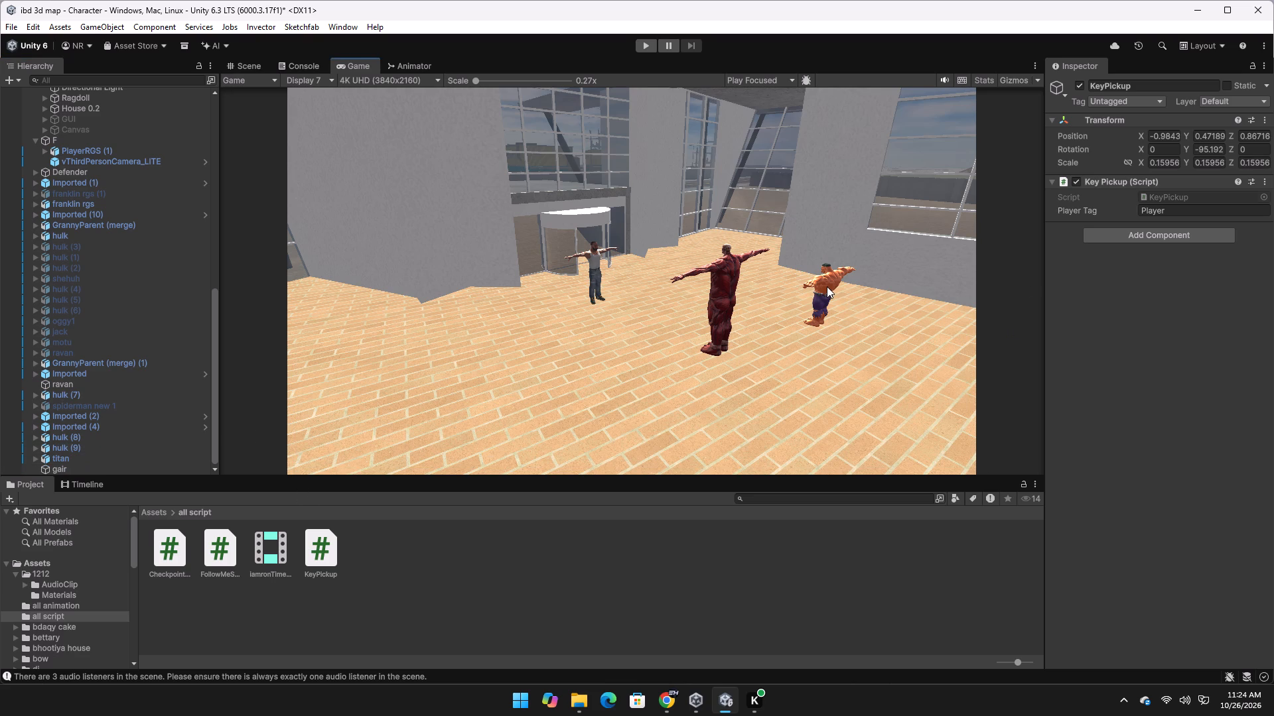
{"action": "left_click", "coordinate": [826, 286]}
{"action": "left_click", "coordinate": [251, 69]}
{"action": "left_click", "coordinate": [983, 287]}
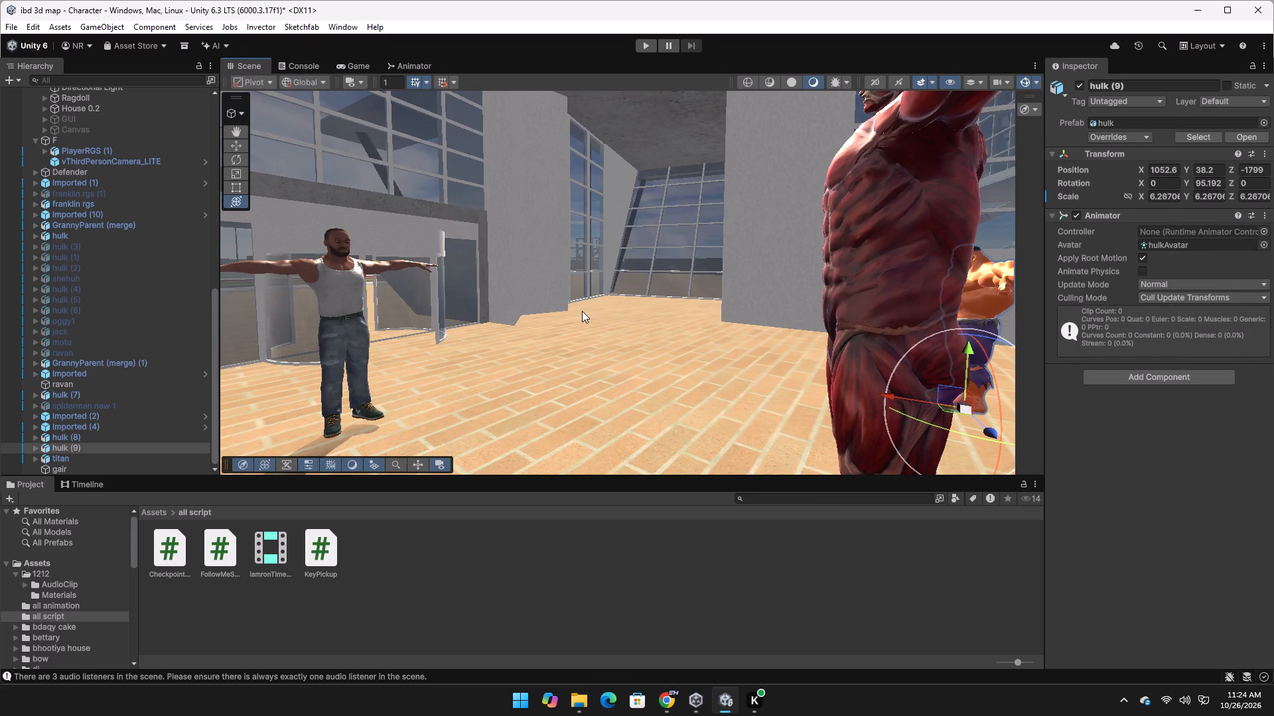
{"action": "key", "text": "w"}
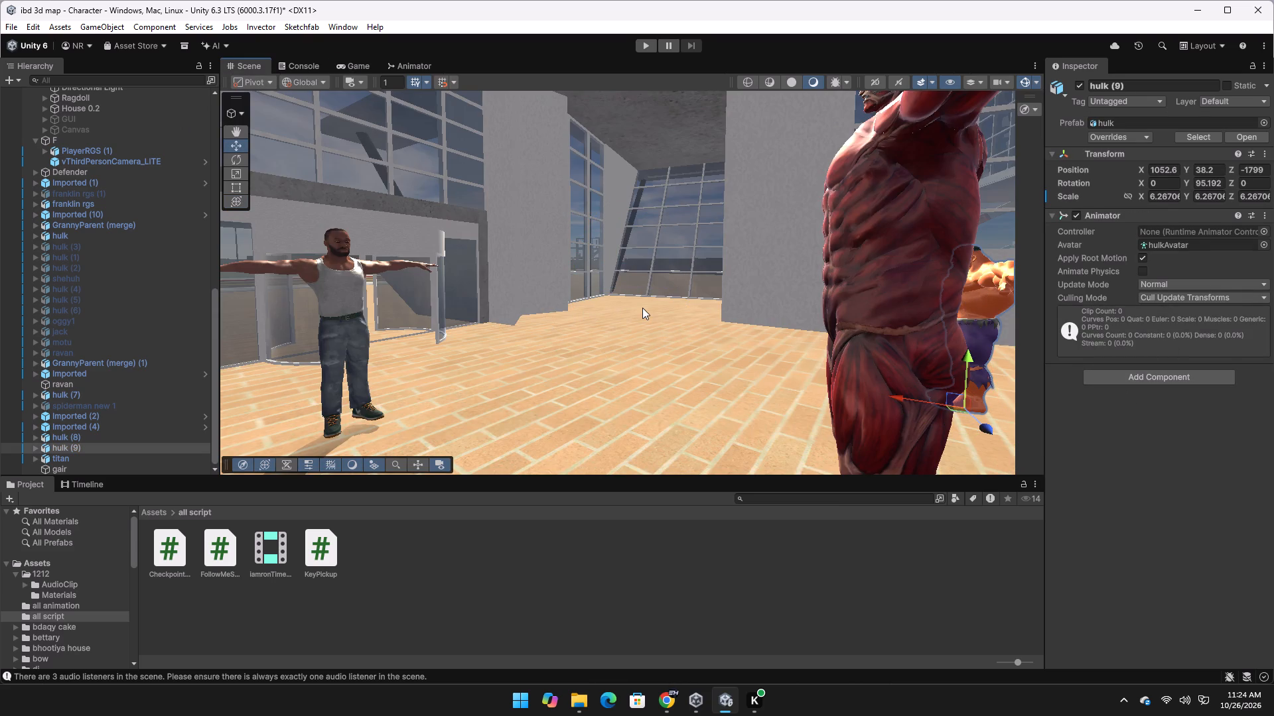
{"action": "right_click_drag", "start_coordinate": [599, 290], "coordinate": [795, 310]}
{"action": "key", "text": "w"}
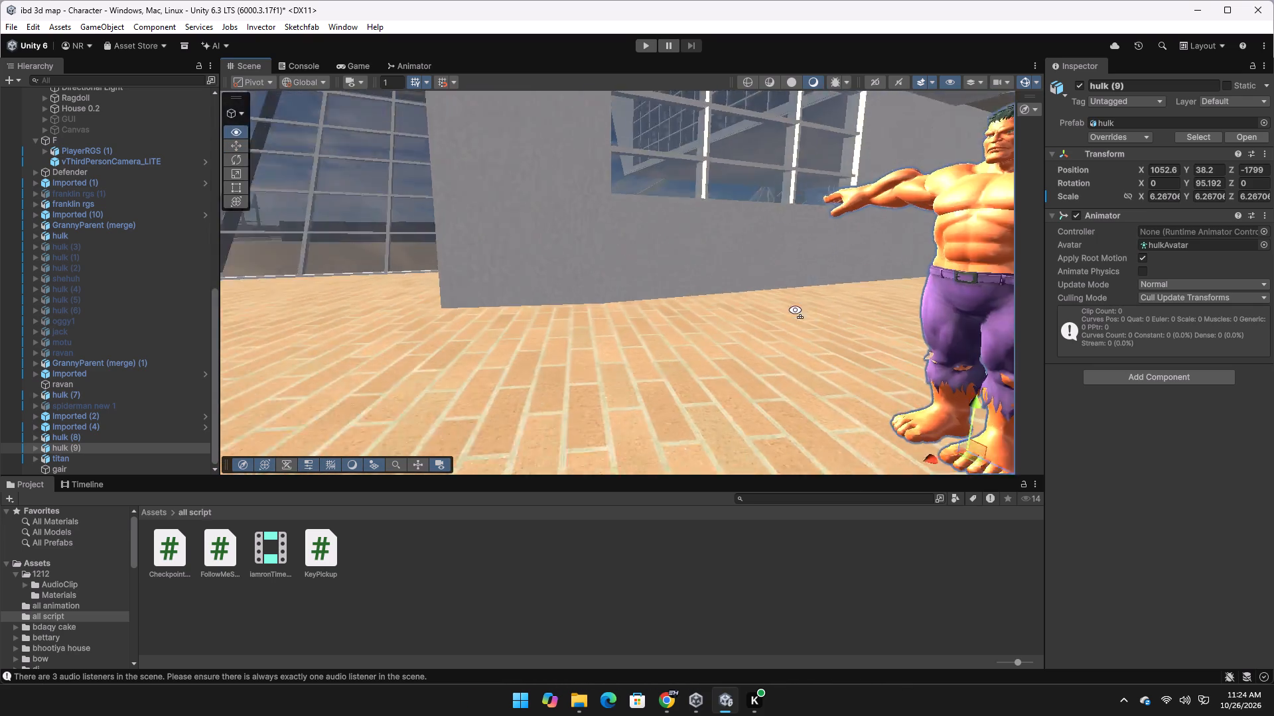
{"action": "right_click_drag", "start_coordinate": [795, 310], "coordinate": [1007, 338]}
{"action": "key", "text": "s"}
{"action": "key", "text": "a"}
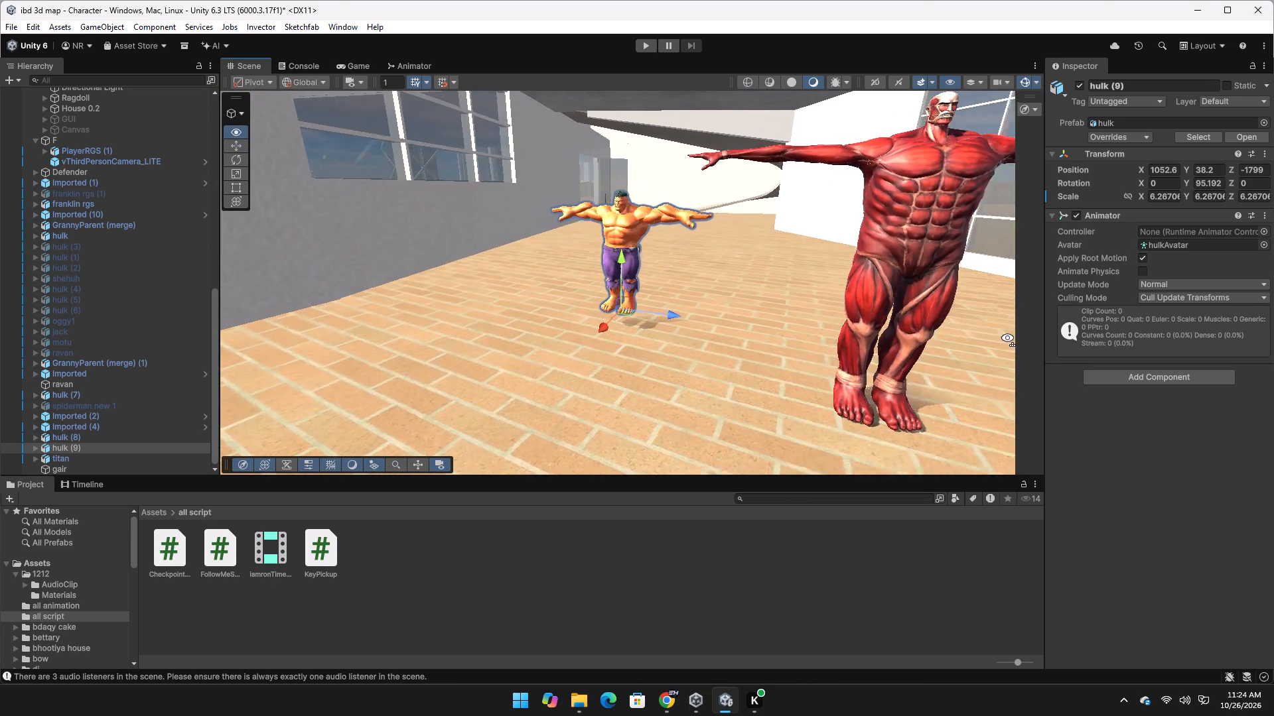
{"action": "right_click_drag", "start_coordinate": [1007, 338], "coordinate": [1085, 314]}
{"action": "key", "text": "w"}
{"action": "key", "text": "w"}
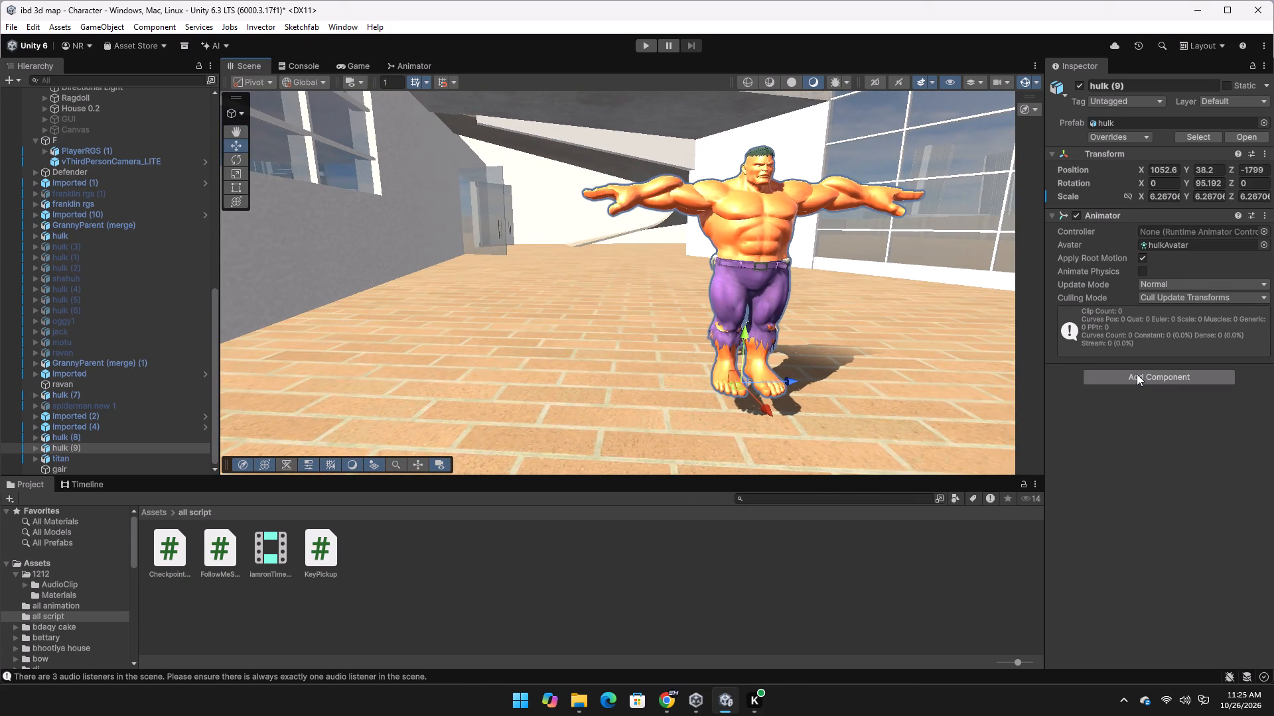
{"action": "left_click", "coordinate": [1137, 374]}
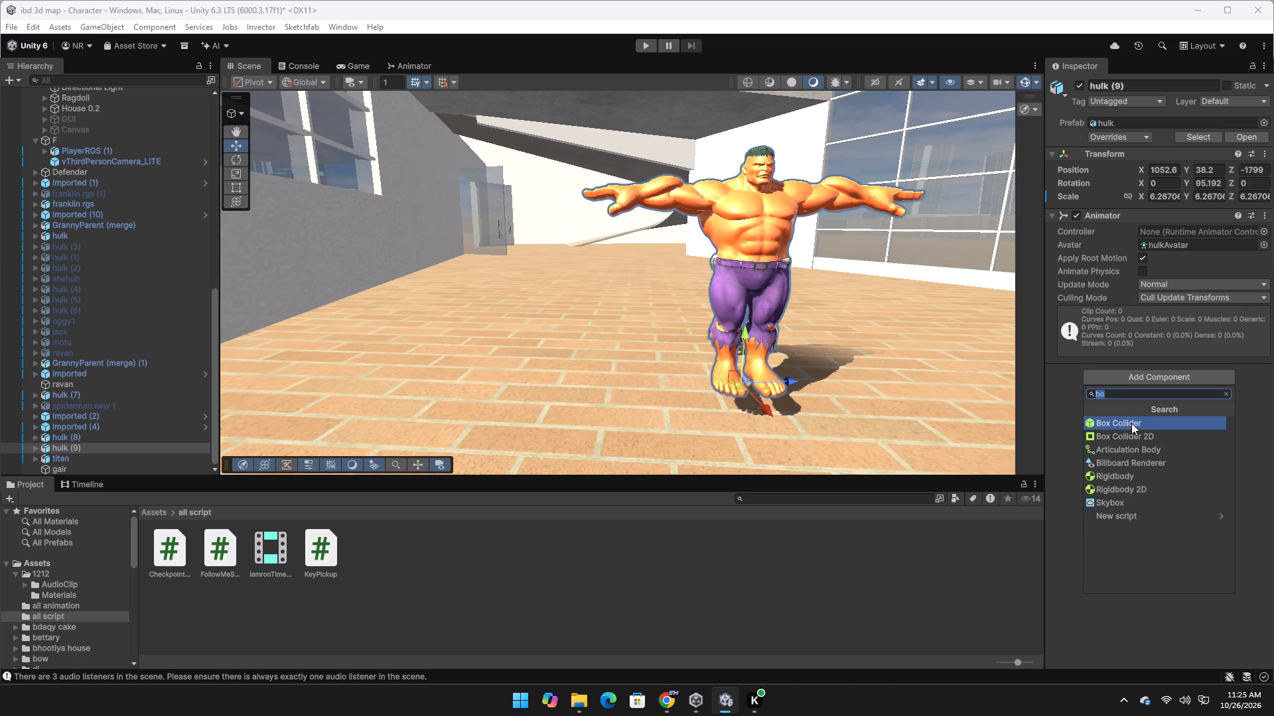
{"action": "left_click", "coordinate": [1131, 423]}
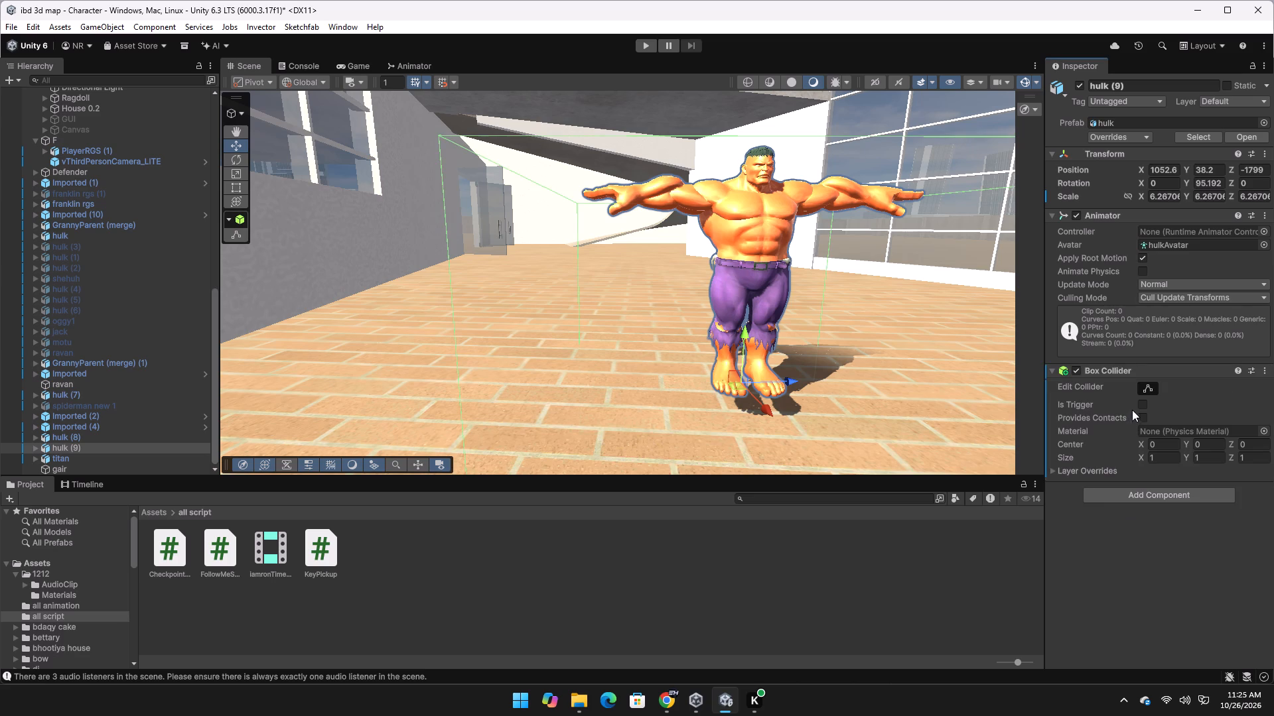
{"action": "left_click", "coordinate": [1143, 403]}
Examine hulk (9) and the extent of its box collider around the neighbouring characters from several sides.
{"action": "right_click_drag", "start_coordinate": [463, 116], "coordinate": [612, 170]}
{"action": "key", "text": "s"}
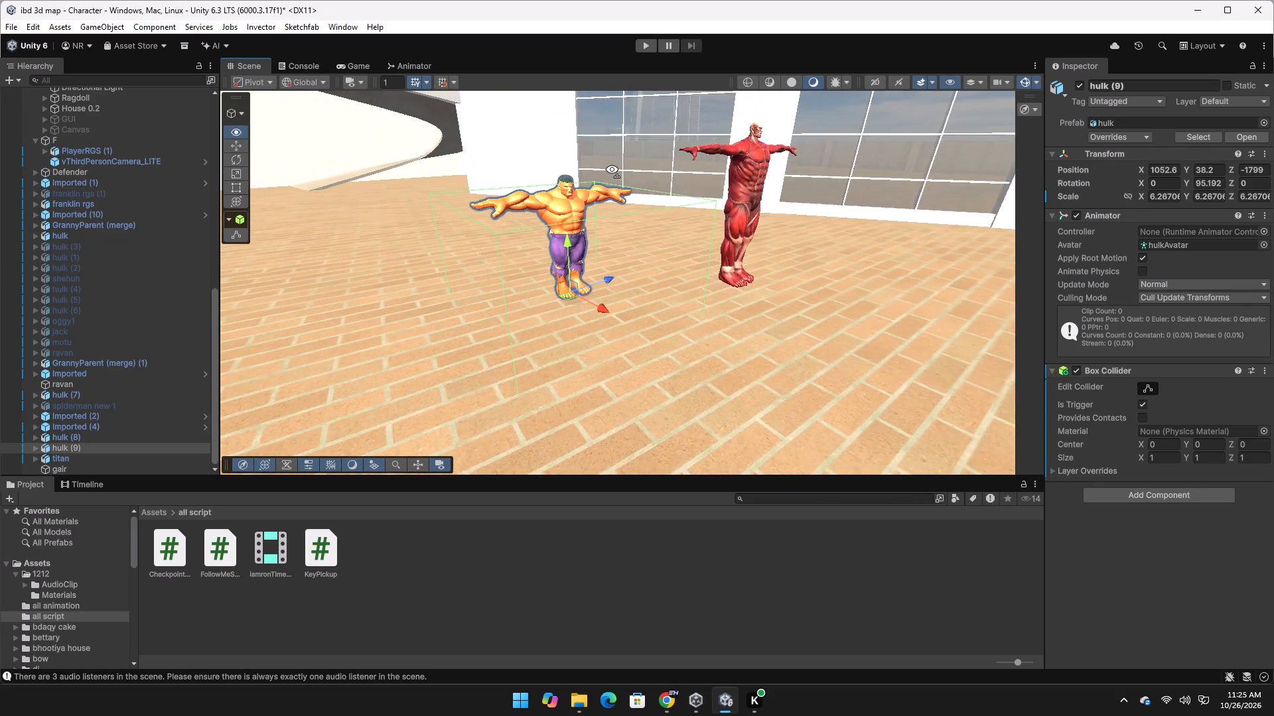
{"action": "right_click_drag", "start_coordinate": [612, 170], "coordinate": [743, 179]}
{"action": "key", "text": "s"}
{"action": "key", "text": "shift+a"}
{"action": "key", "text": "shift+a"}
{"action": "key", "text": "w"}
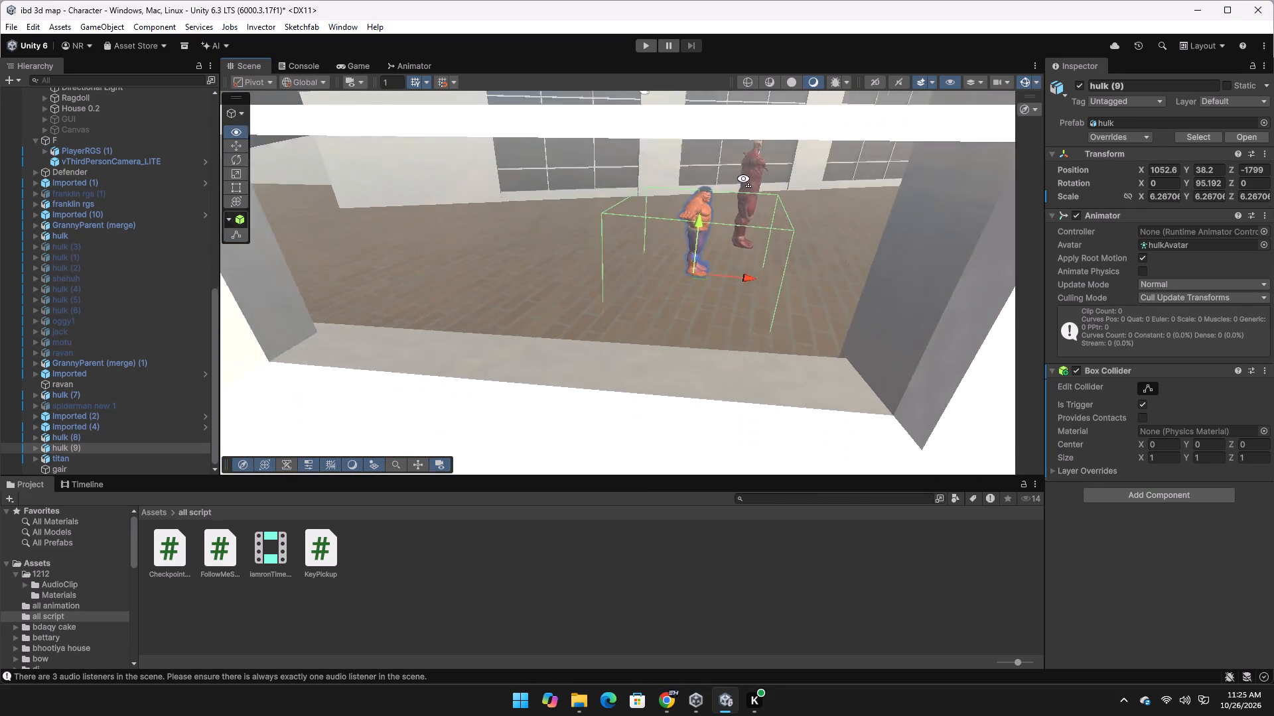
{"action": "right_click_drag", "start_coordinate": [743, 179], "coordinate": [771, 176]}
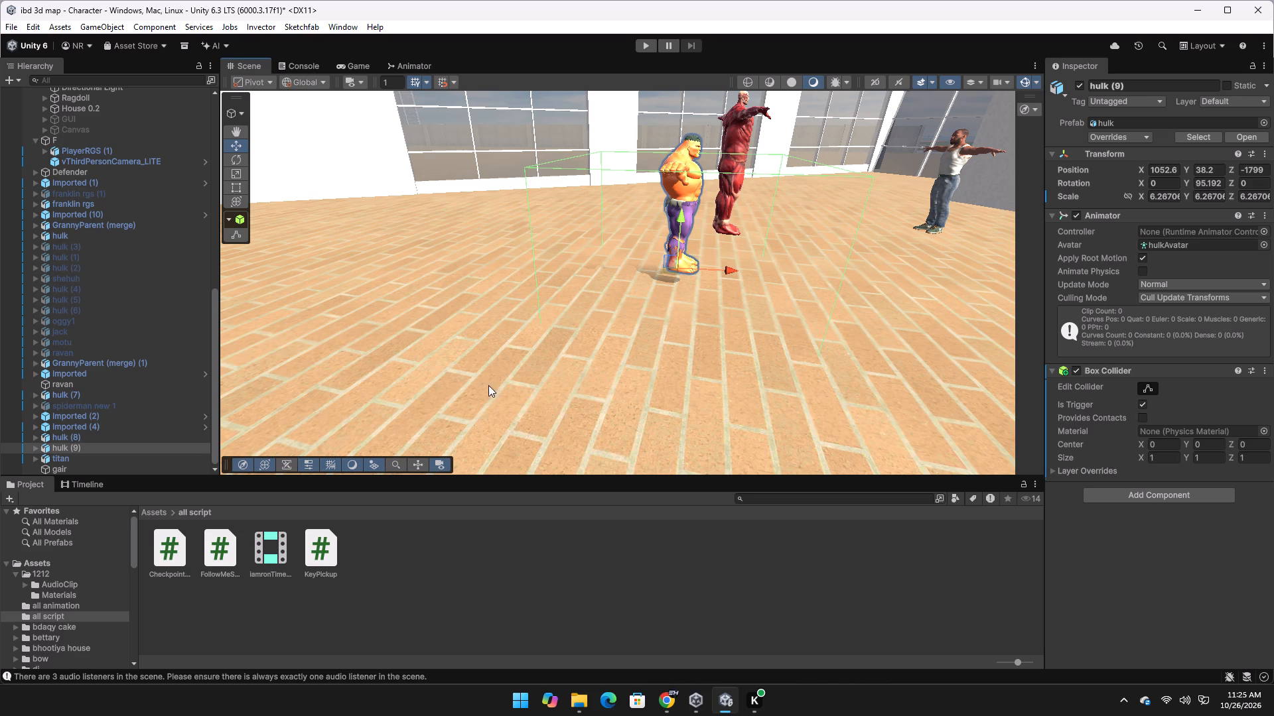
Show the contents of the root Assets folder and save the scene.
{"action": "left_click", "coordinate": [155, 510]}
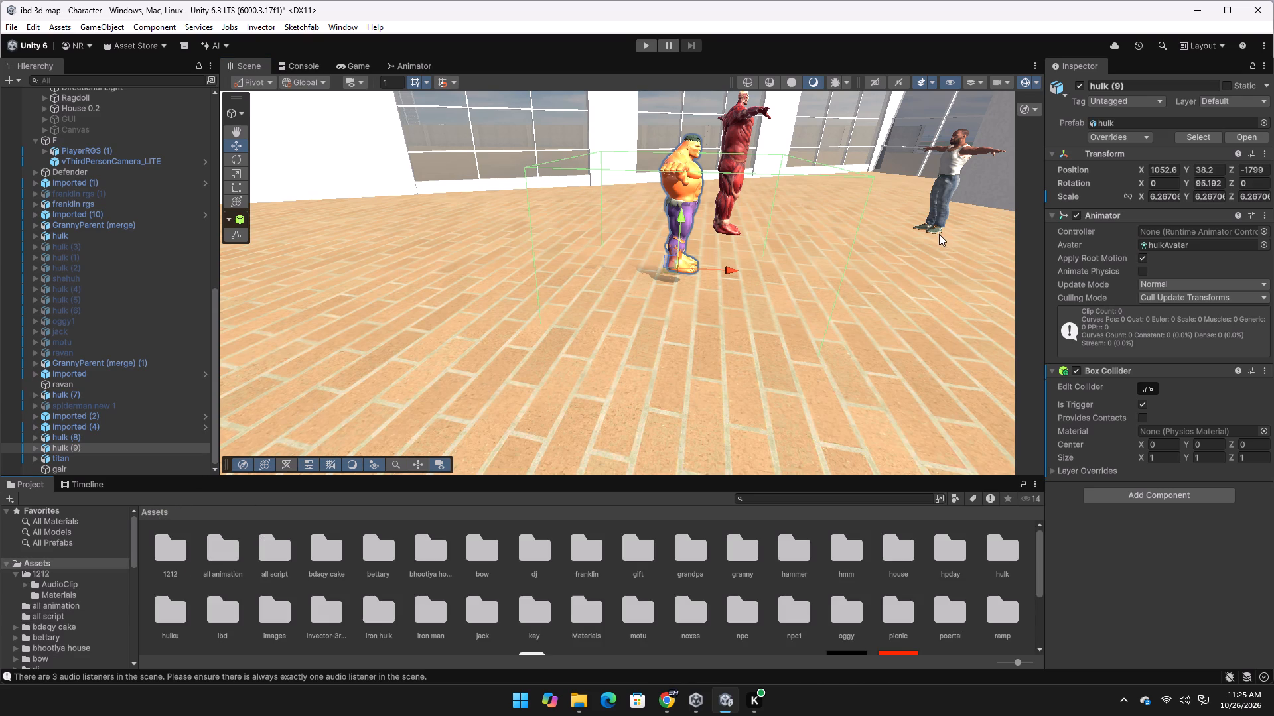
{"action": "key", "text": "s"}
{"action": "left_click", "coordinate": [1081, 17]}
{"action": "key", "text": "ctrl+s"}
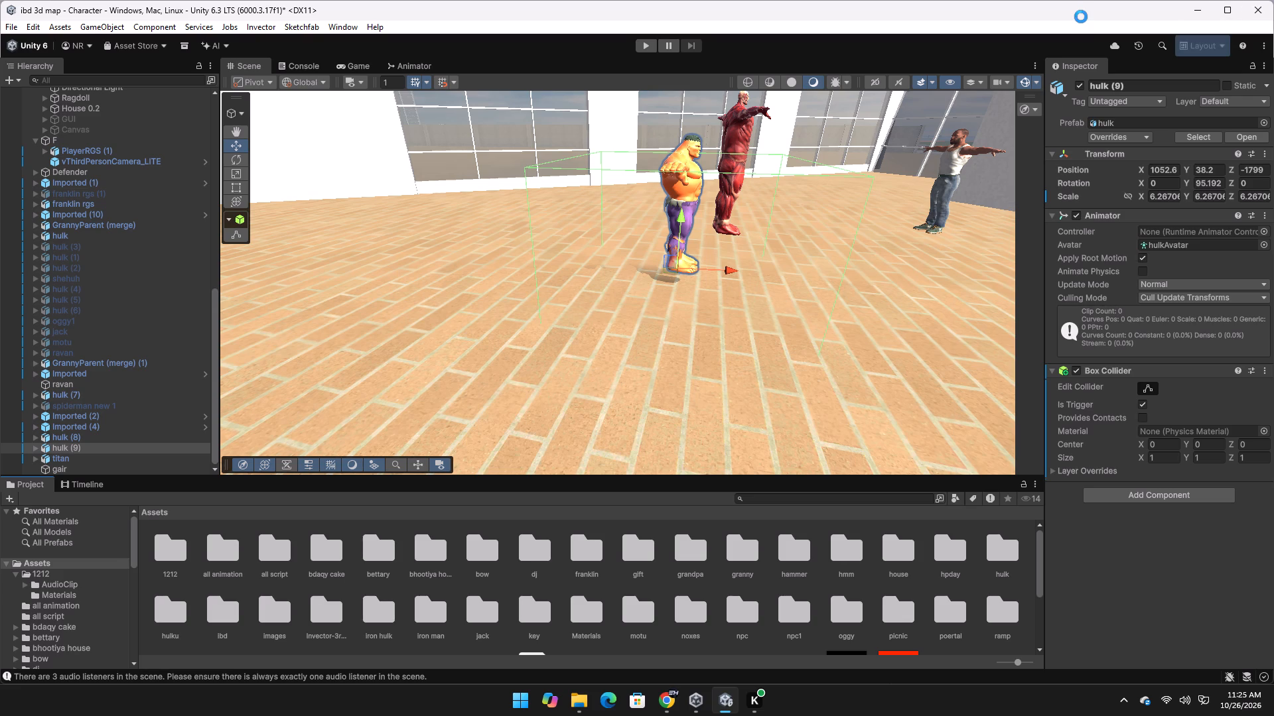